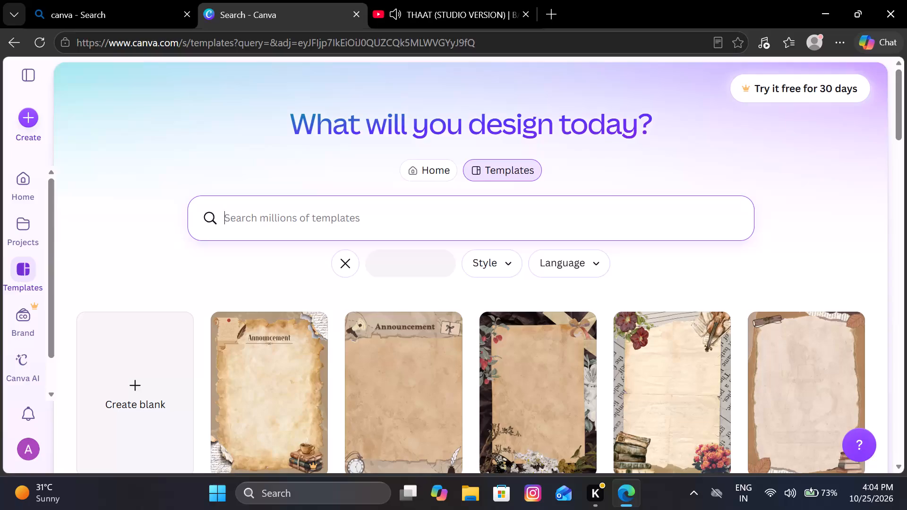
Create a blank poster design from the templates page.
scroll(266, 209, down, 3)
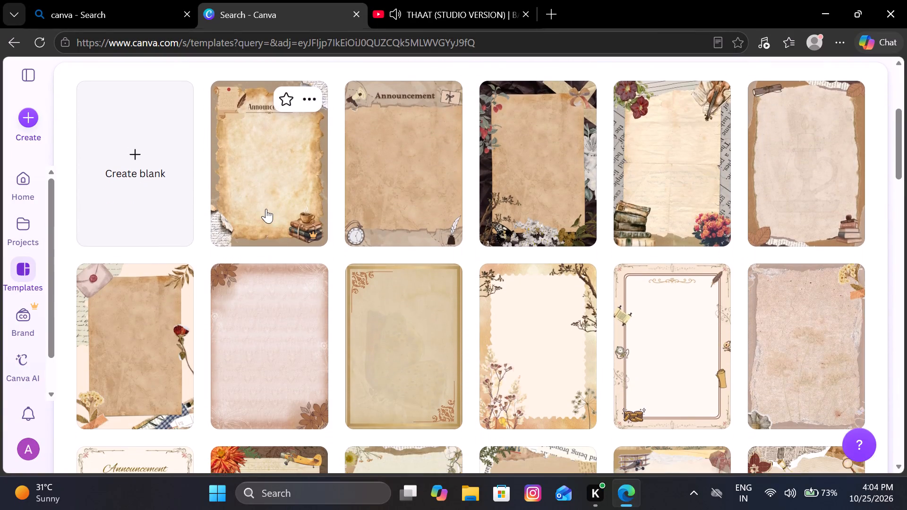
scroll(266, 209, down, 2)
scroll(266, 209, up, 1)
click(153, 207)
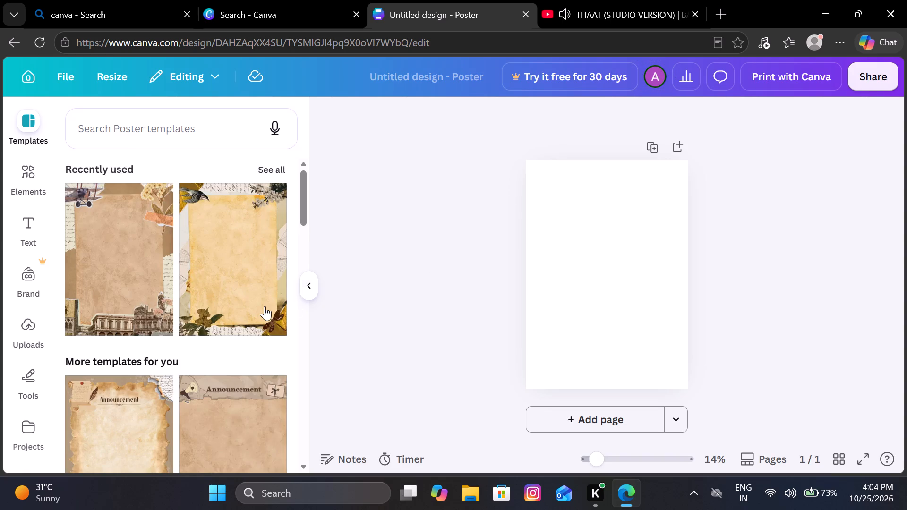
Browse the poster templates and the element categories, including the frames collection, for usable starting material.
scroll(265, 306, down, 14)
scroll(265, 306, up, 8)
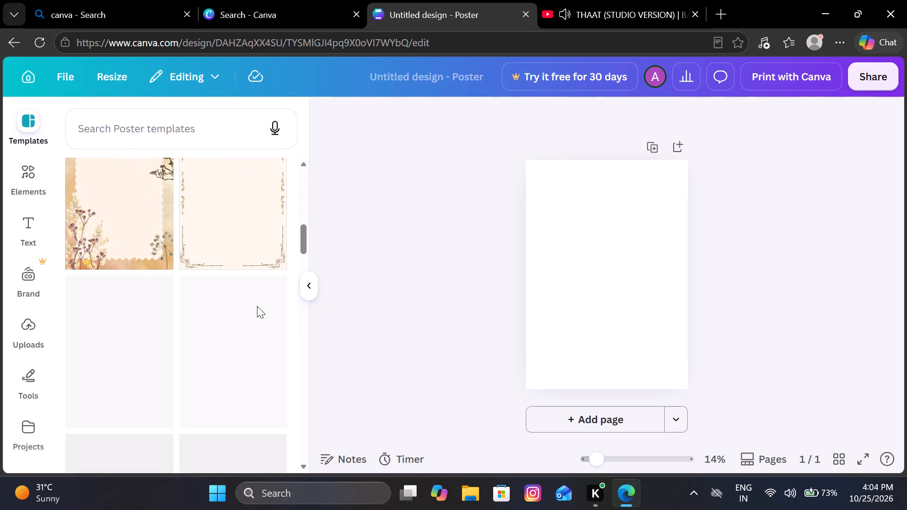
click(27, 172)
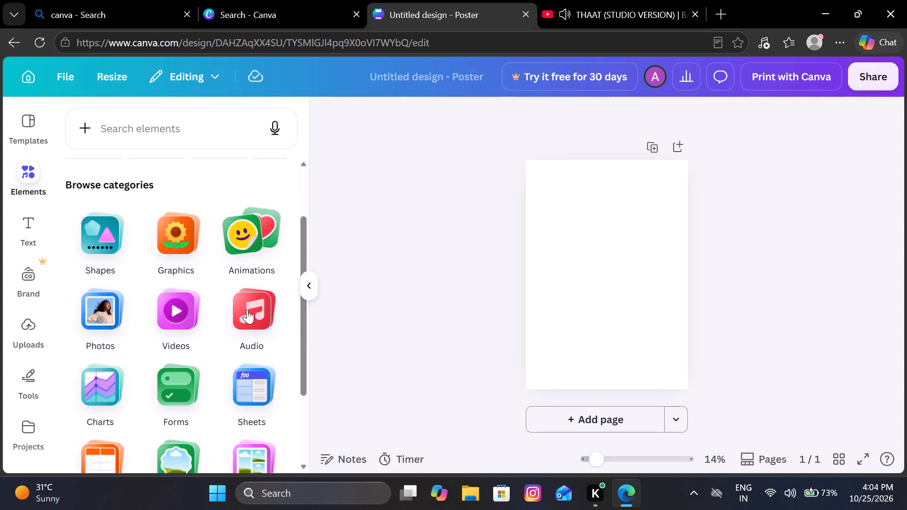
scroll(233, 259, down, 3)
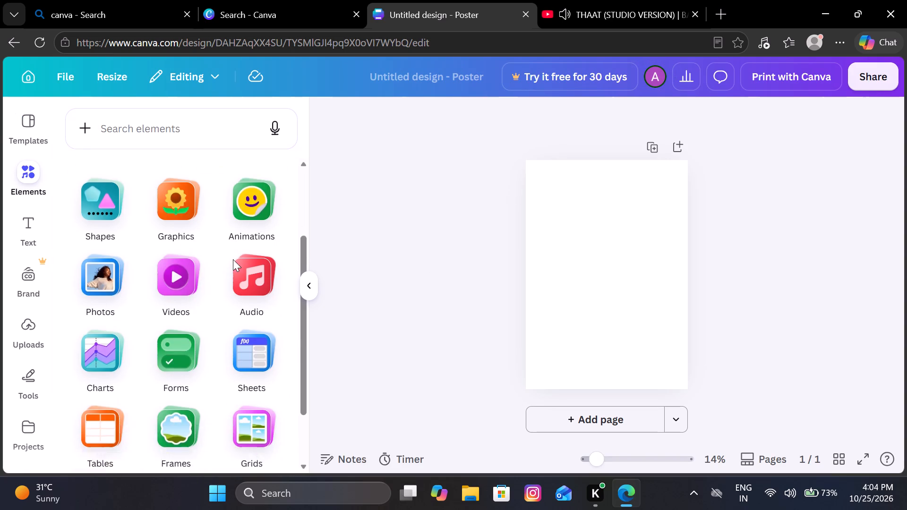
scroll(233, 259, down, 2)
scroll(233, 259, up, 1)
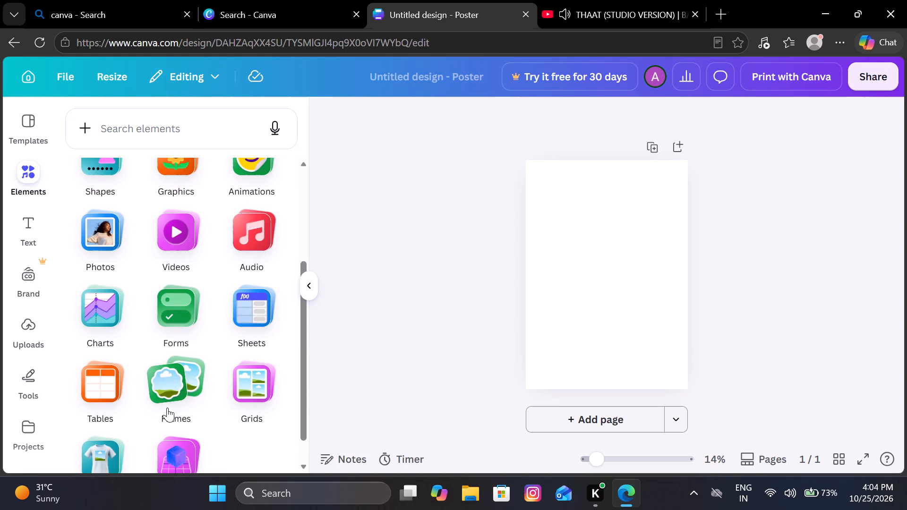
click(167, 408)
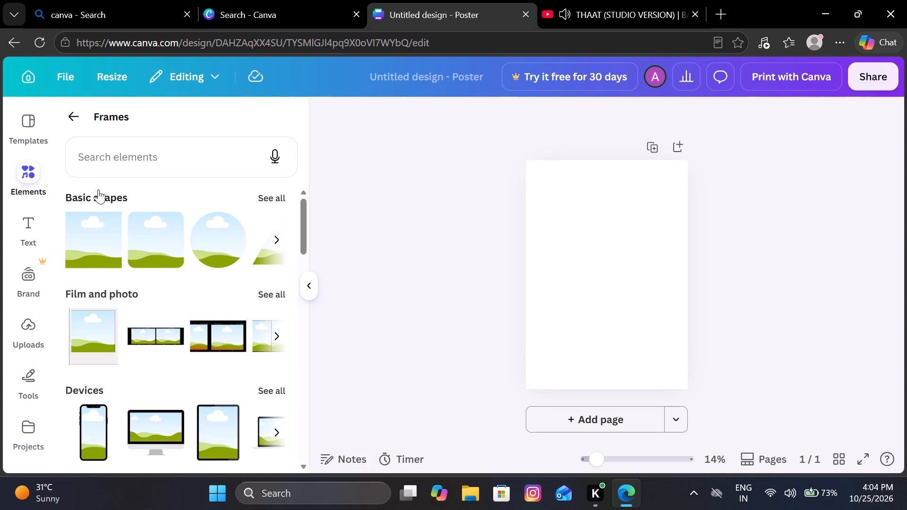
click(74, 114)
scroll(159, 293, up, 3)
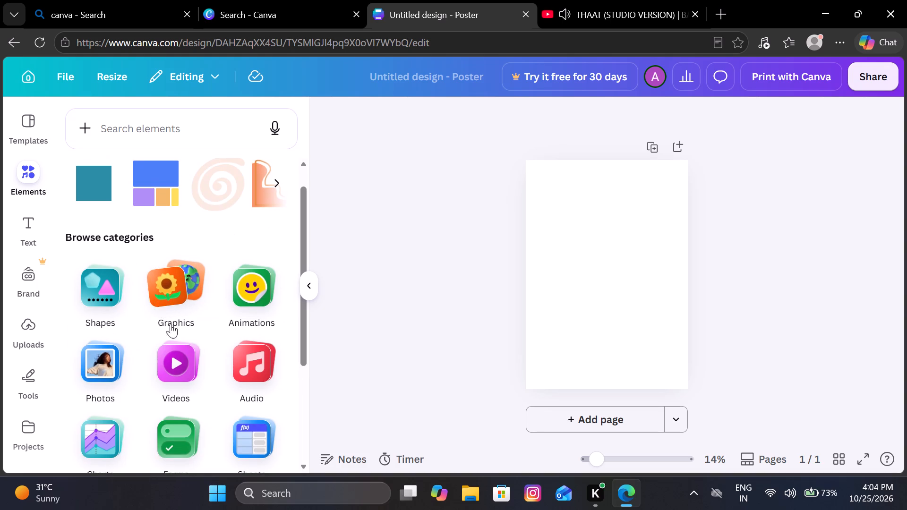
Insert the white-to-blue gradient strip from the full set of recently used elements onto the blank page.
triple_click(277, 209)
click(277, 209)
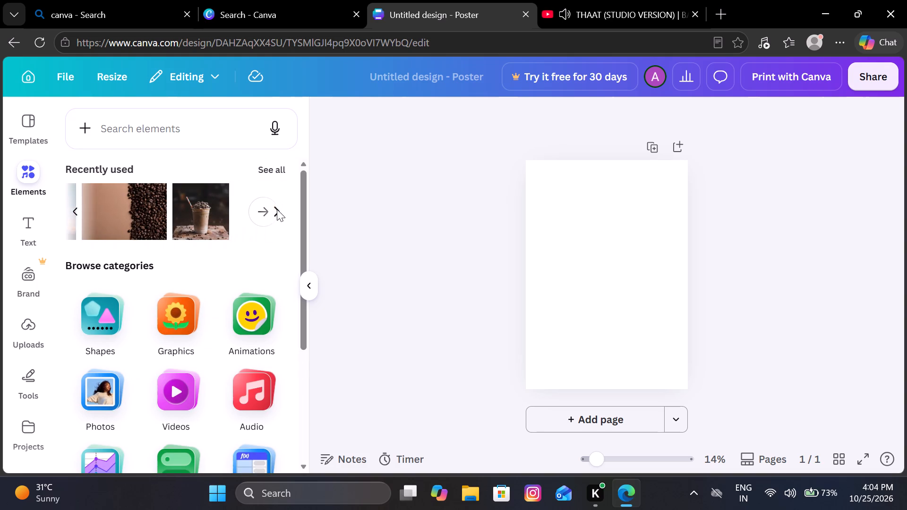
click(277, 209)
drag(277, 209, 261, 210)
click(261, 210)
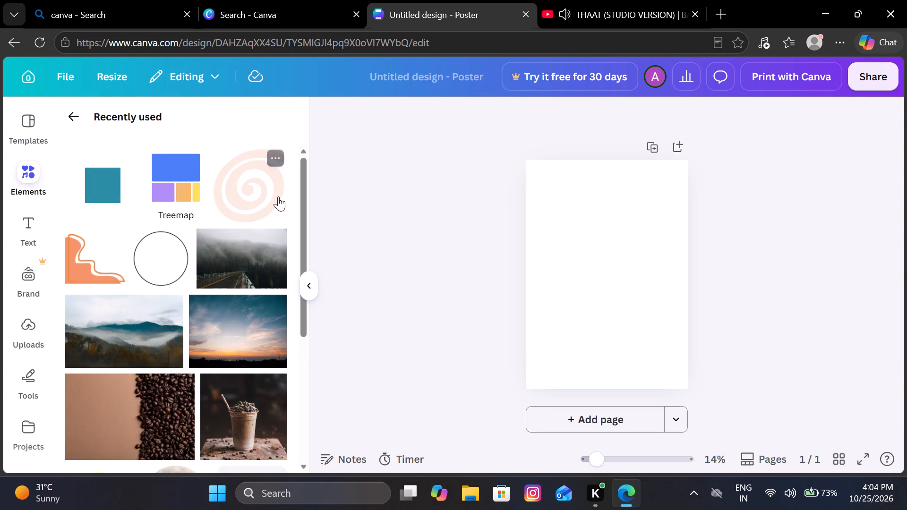
scroll(244, 264, down, 4)
click(88, 453)
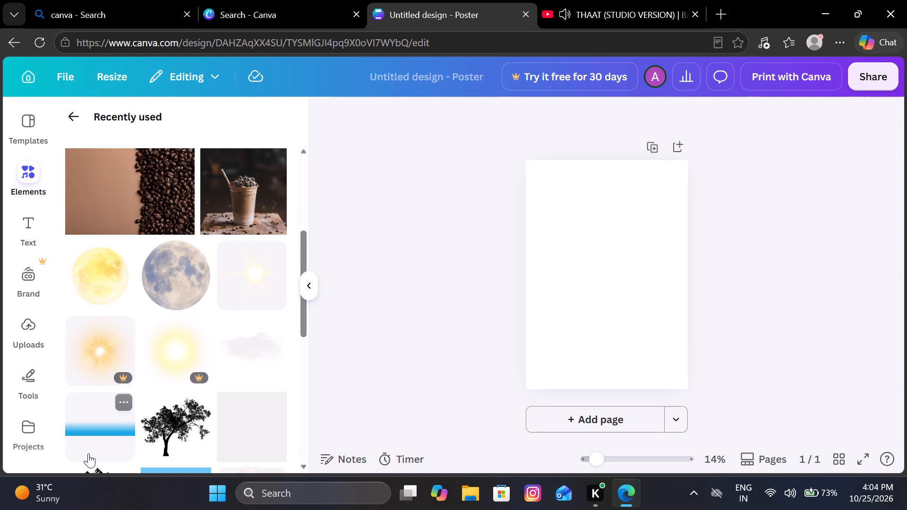
Add the square white-to-dark-blue gradient from the strip's magic recommendations and place it near the top of the page.
scroll(230, 390, down, 4)
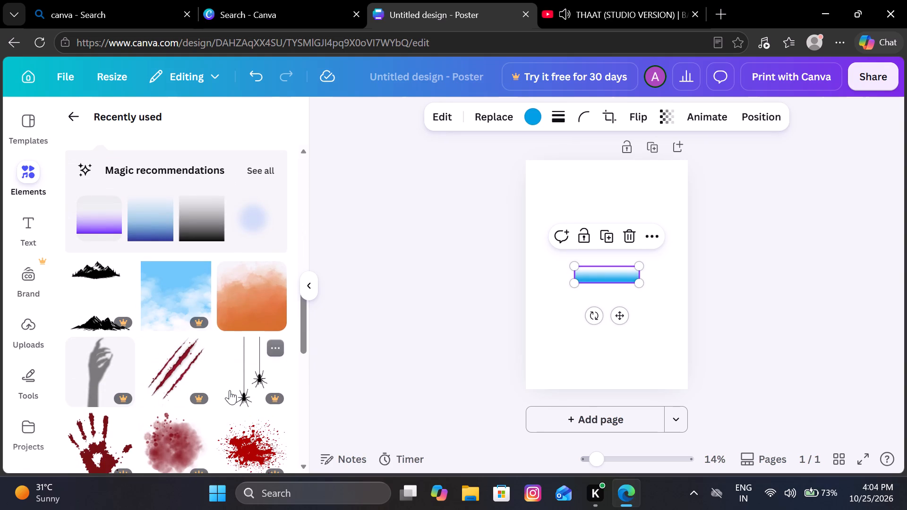
scroll(230, 390, down, 3)
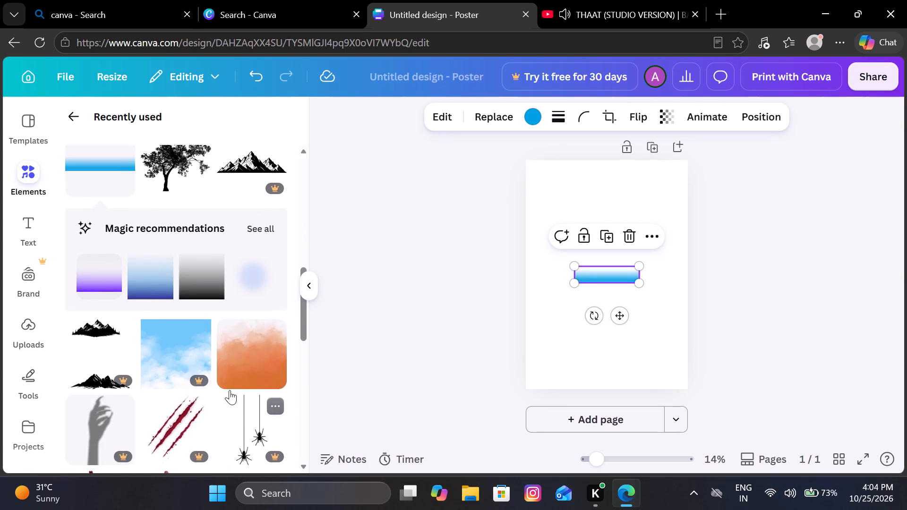
scroll(230, 390, down, 1)
click(155, 290)
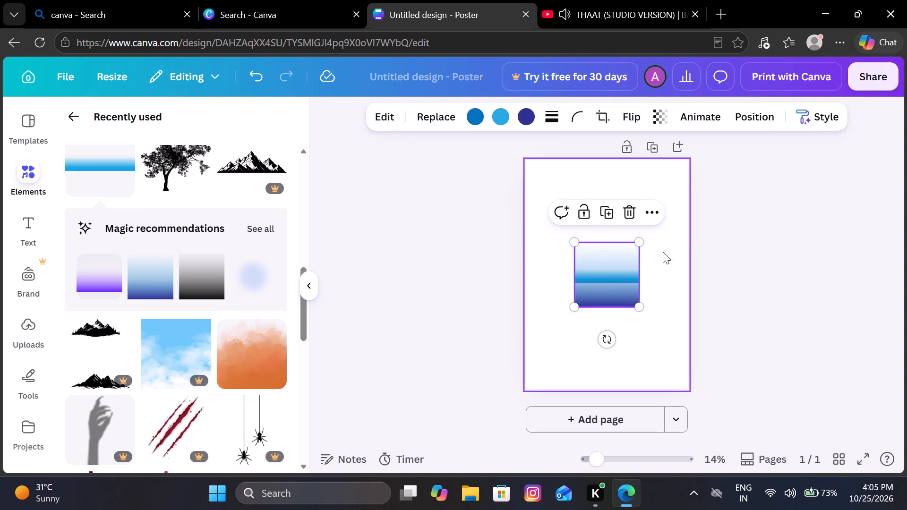
drag(618, 261, 615, 187)
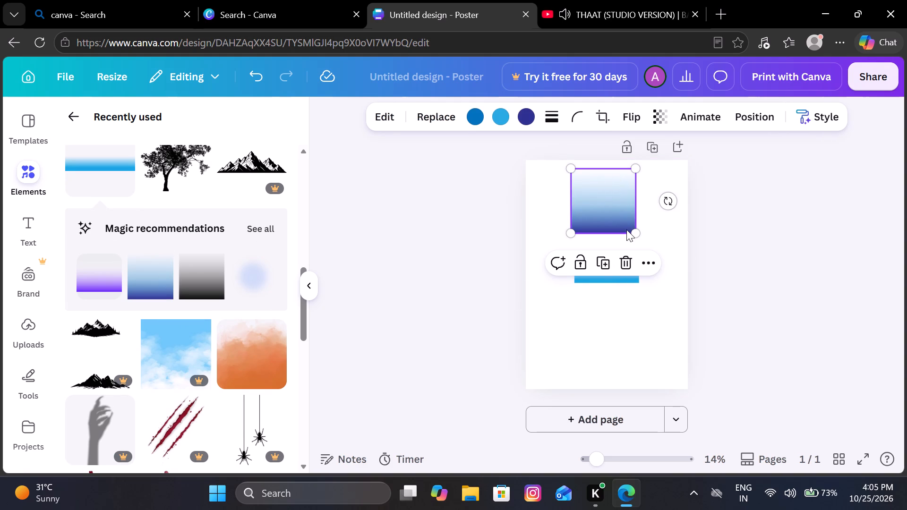
Delete the small blue gradient strip in the middle of the page.
click(620, 278)
click(628, 230)
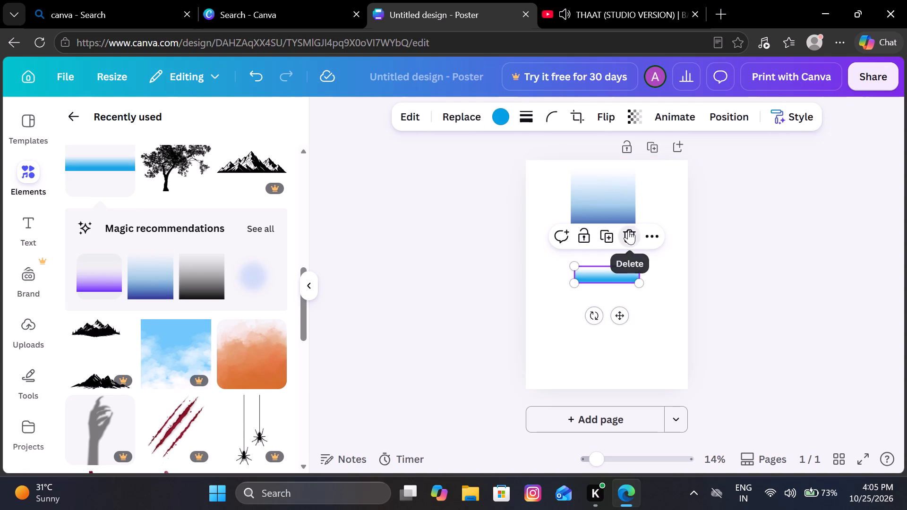
Rotate the square gradient upside down so its dark blue edge is at the top.
click(631, 223)
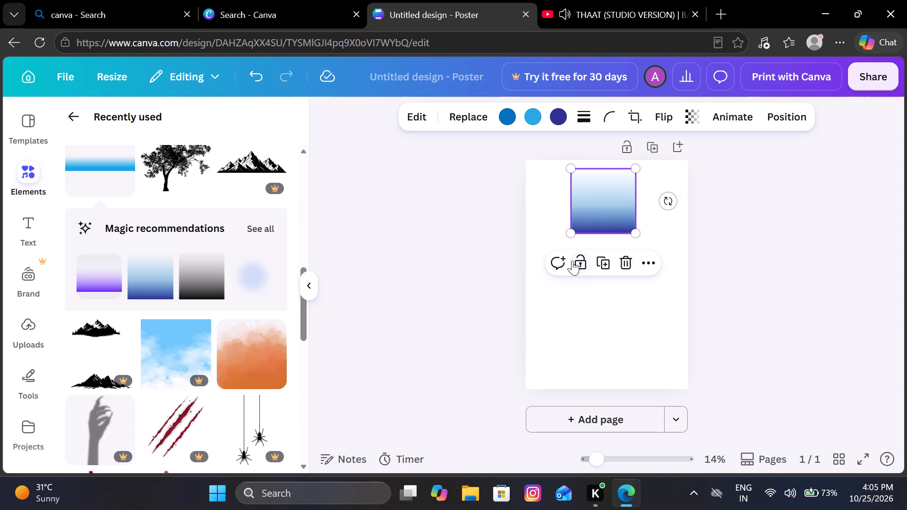
drag(671, 206, 520, 227)
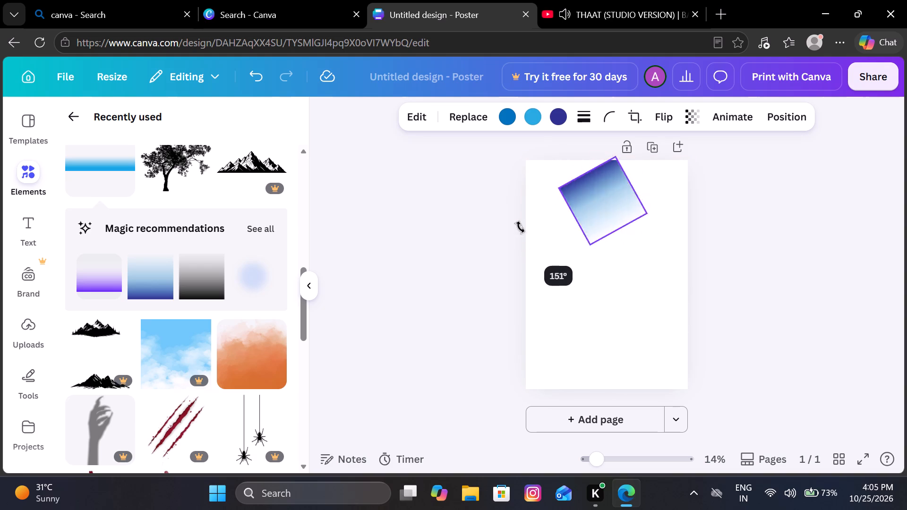
drag(520, 227, 514, 195)
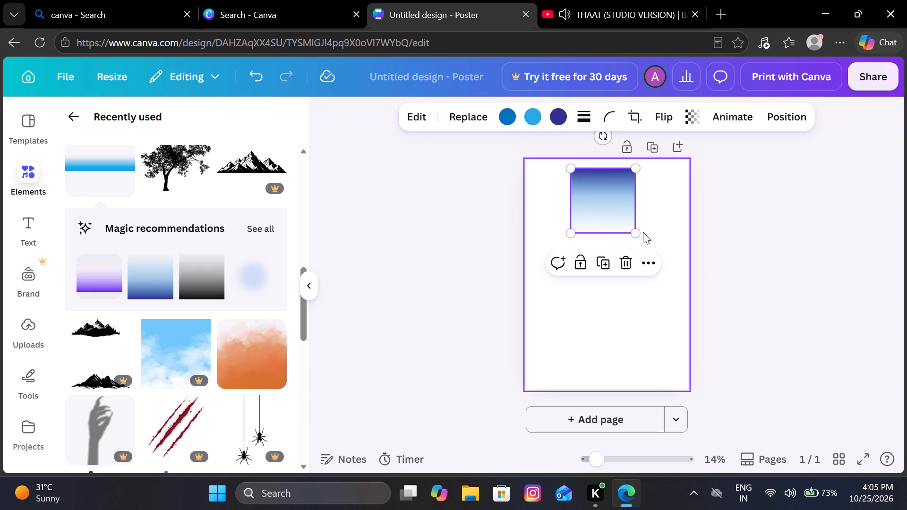
Align the gradient with the page's top-left corner and enlarge it to span the full page width as a sky background.
drag(637, 231, 699, 280)
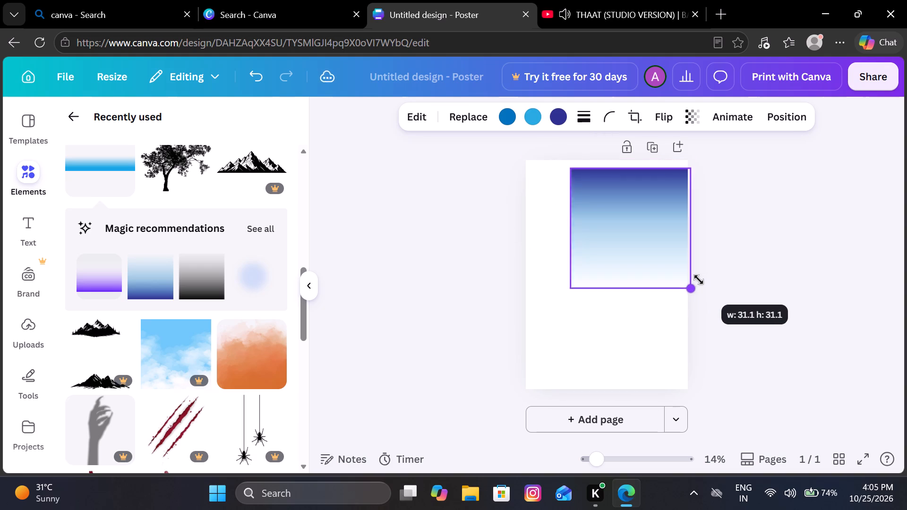
drag(699, 280, 697, 279)
drag(633, 243, 588, 236)
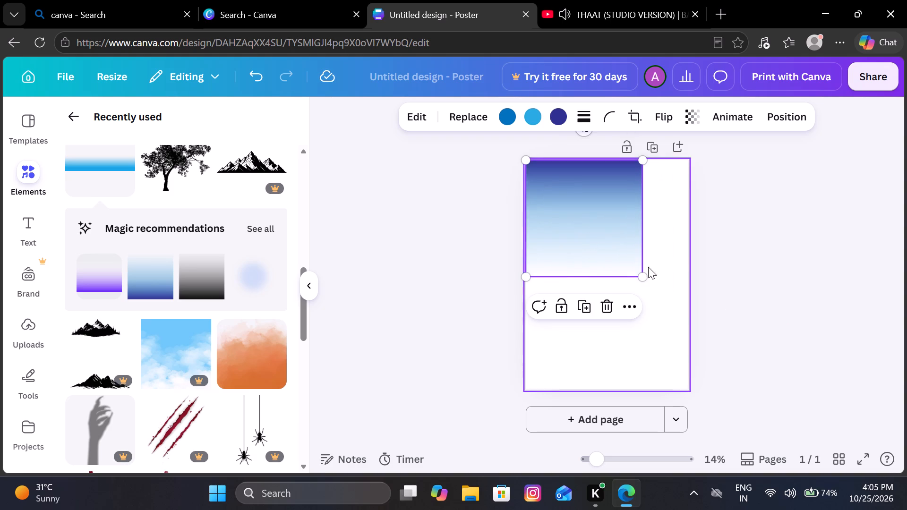
drag(646, 277, 699, 291)
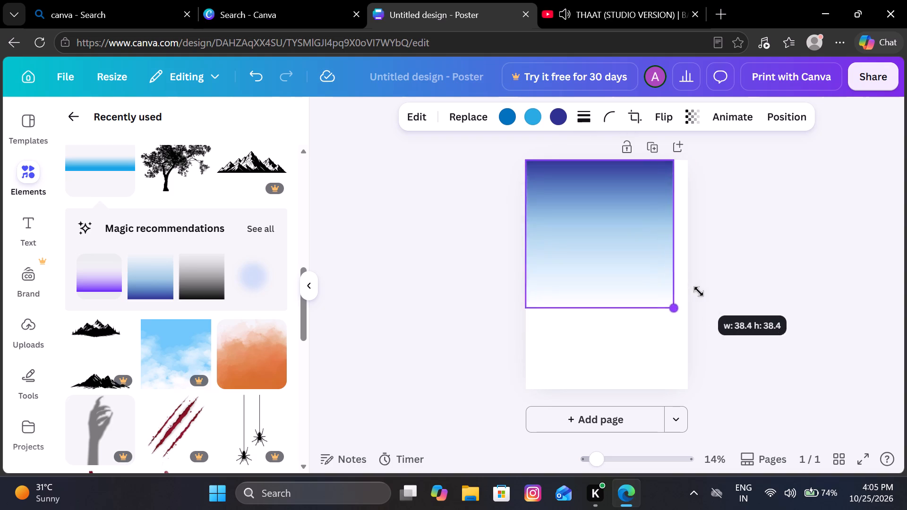
drag(699, 291, 711, 304)
click(747, 211)
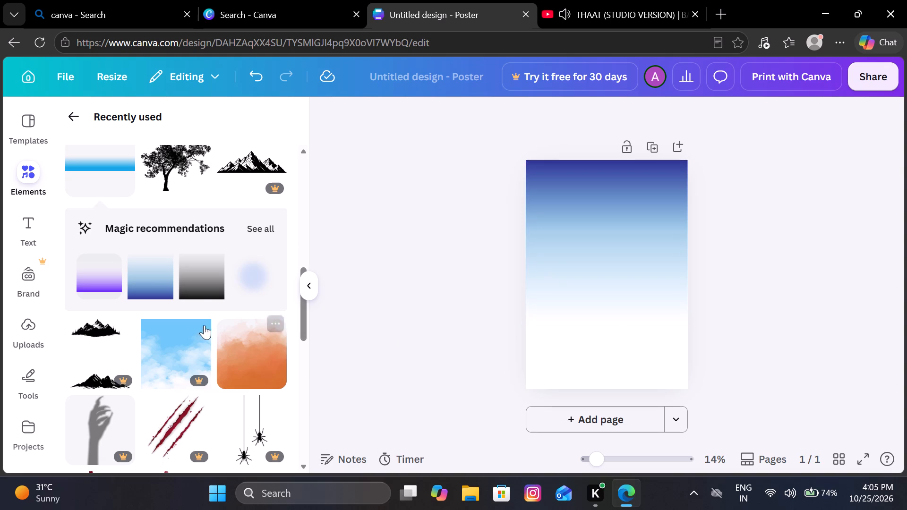
Examine the full set of magic recommendations for other suitable gradients, then return to the recently used elements.
scroll(203, 323, up, 1)
click(262, 286)
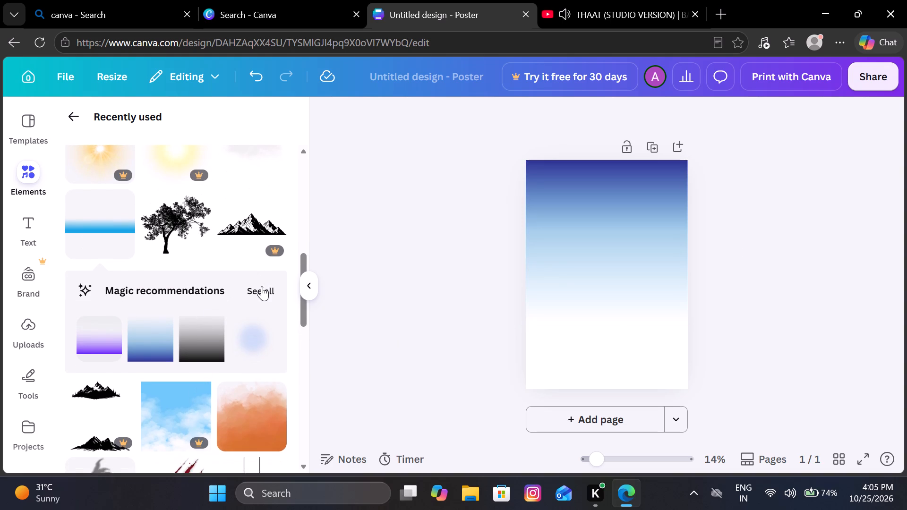
scroll(143, 355, down, 5)
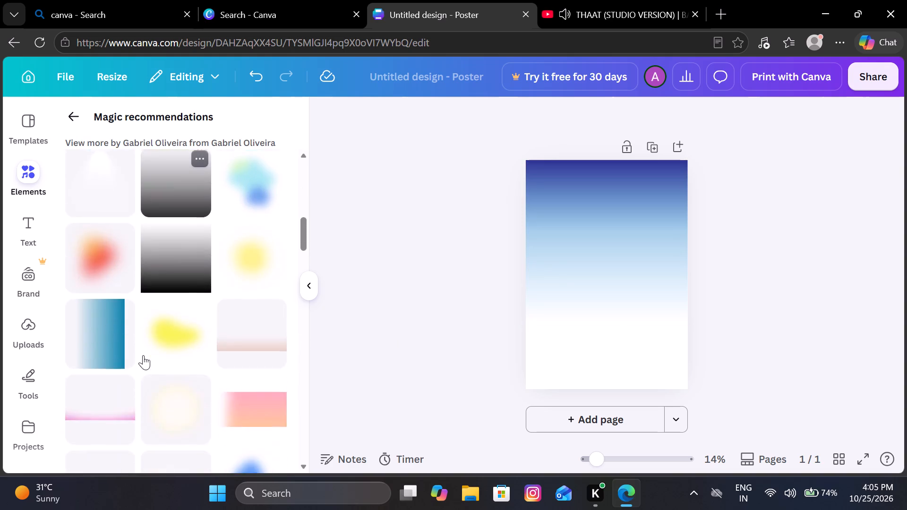
scroll(143, 355, down, 8)
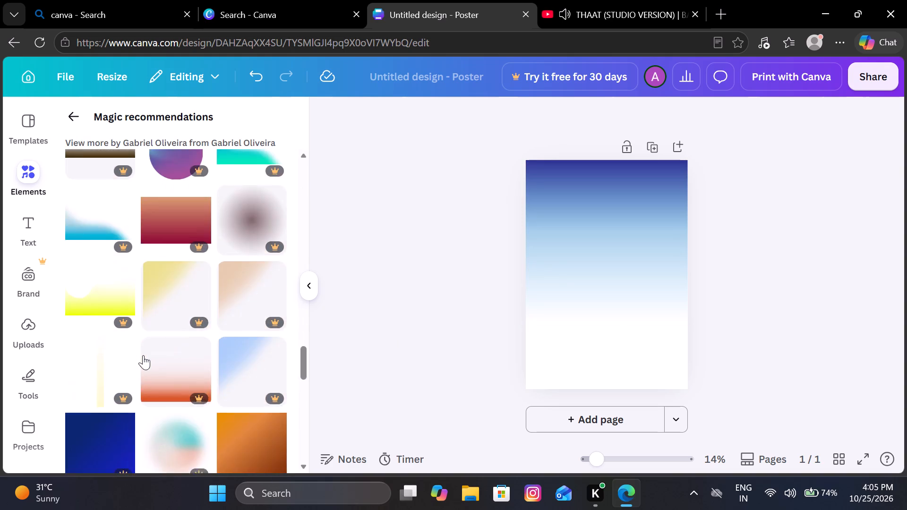
scroll(143, 355, down, 6)
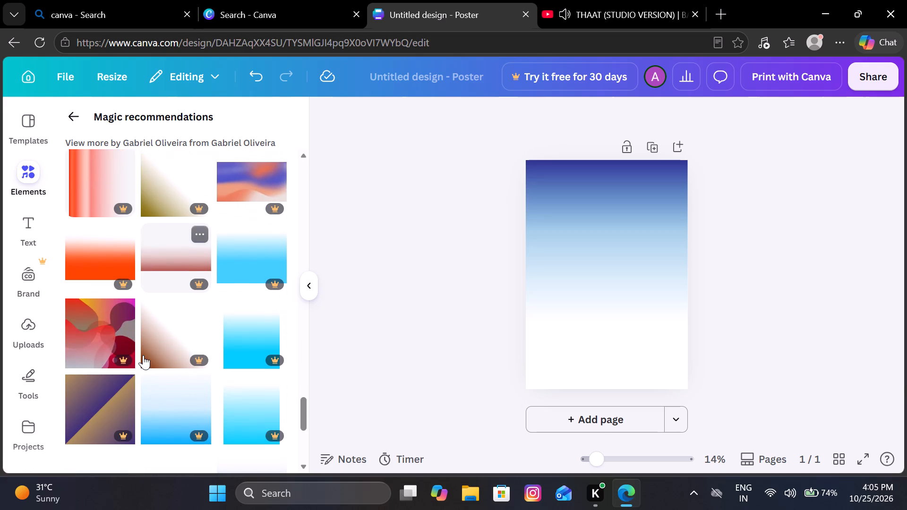
scroll(143, 355, down, 2)
scroll(143, 355, up, 6)
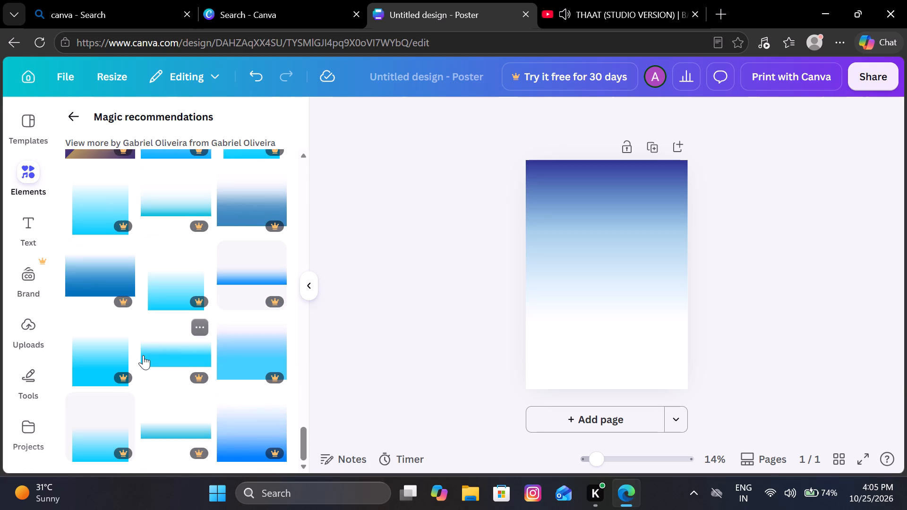
scroll(143, 355, up, 9)
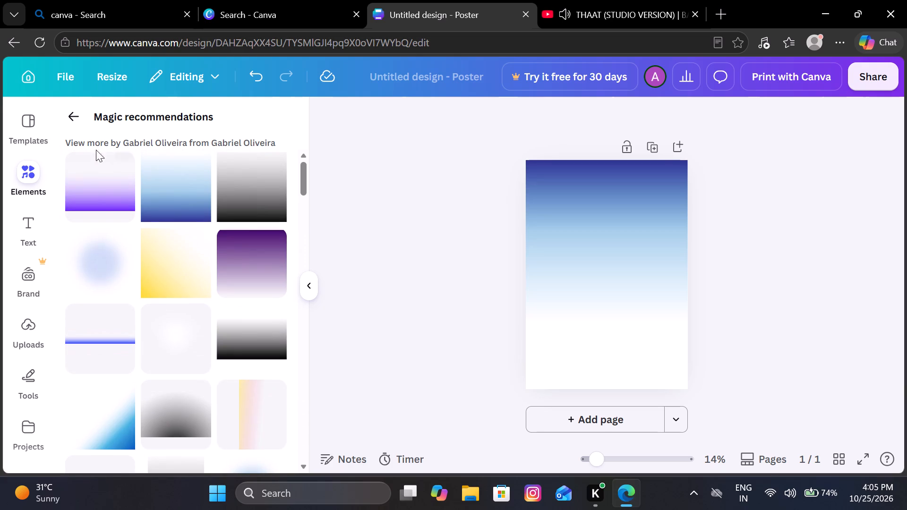
click(72, 110)
Insert the sunset sky photo with the dark horizon from the recently used elements onto the poster.
scroll(165, 303, down, 4)
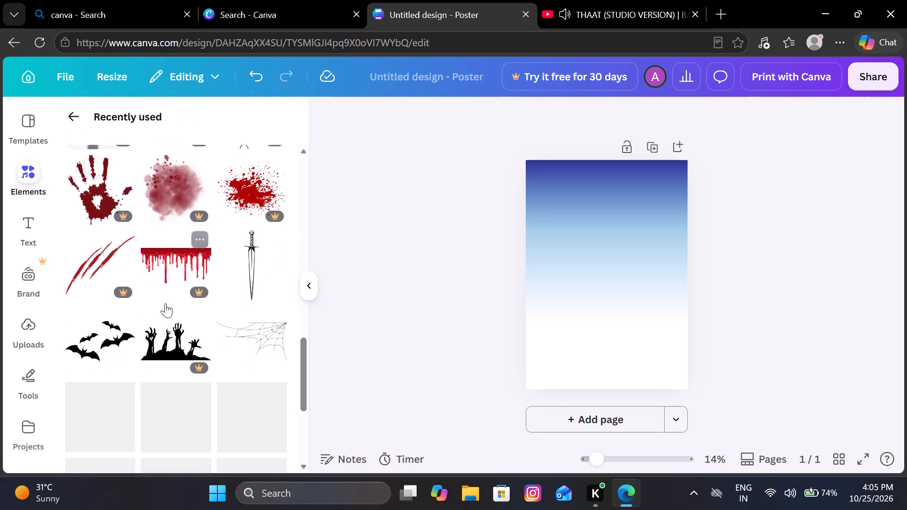
scroll(165, 303, down, 2)
scroll(165, 303, up, 15)
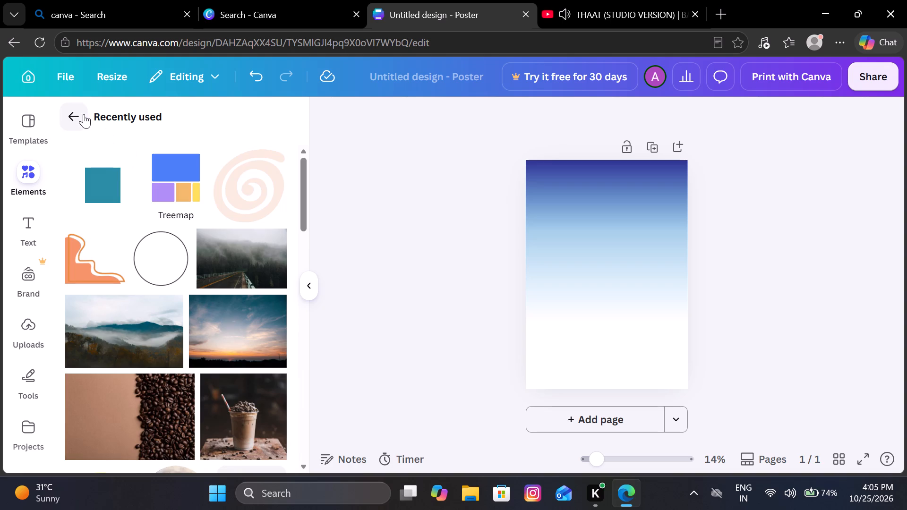
drag(84, 114, 155, 240)
scroll(155, 240, down, 1)
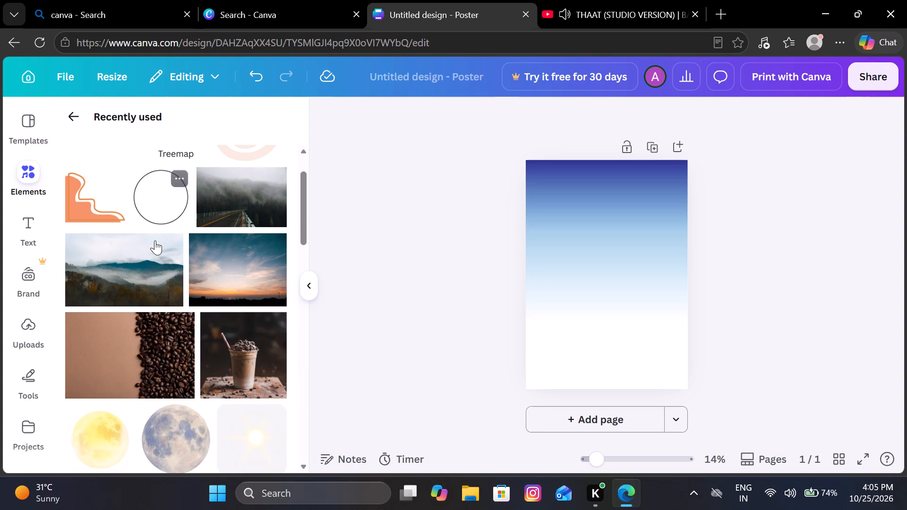
scroll(155, 240, down, 2)
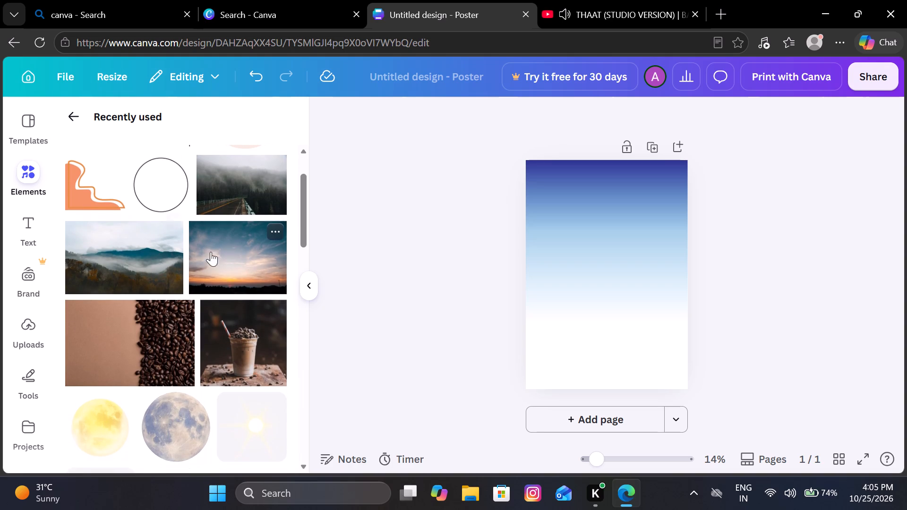
click(214, 264)
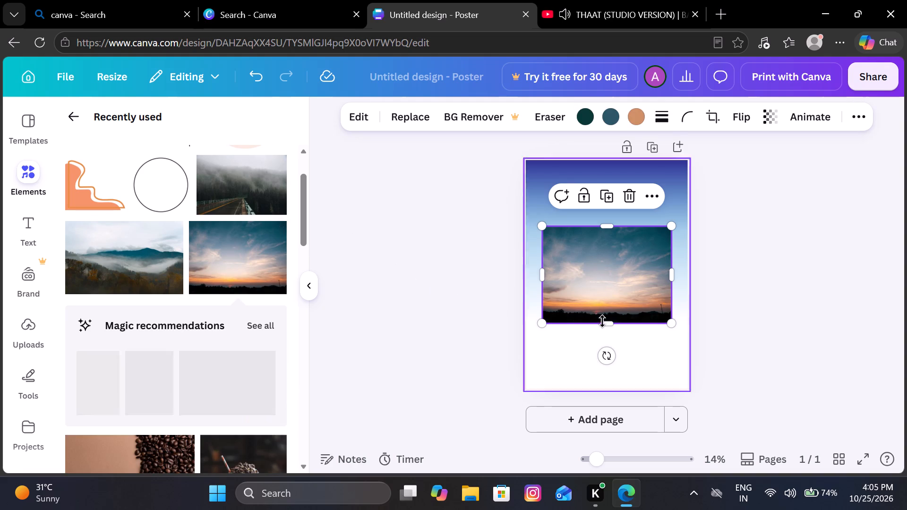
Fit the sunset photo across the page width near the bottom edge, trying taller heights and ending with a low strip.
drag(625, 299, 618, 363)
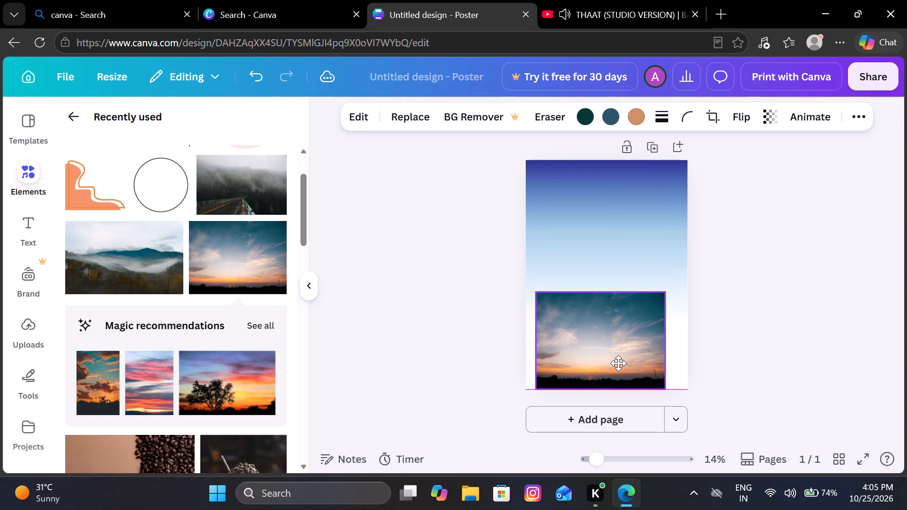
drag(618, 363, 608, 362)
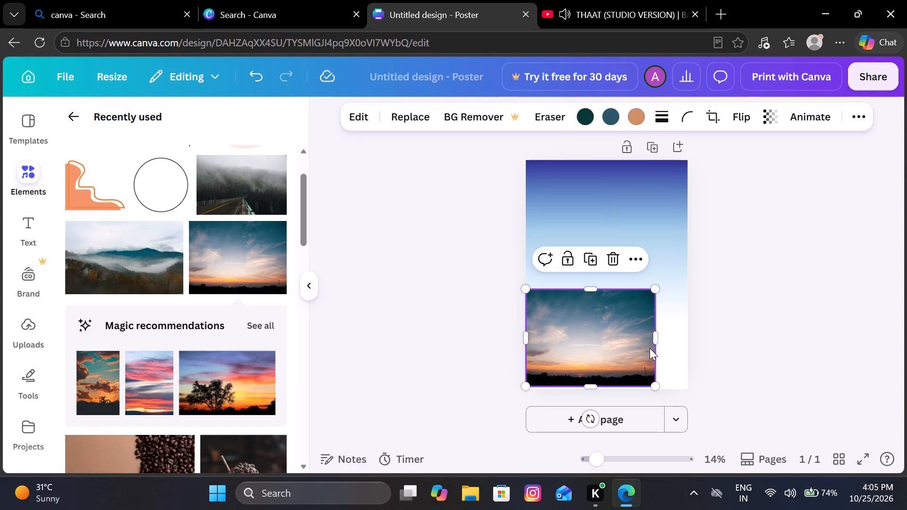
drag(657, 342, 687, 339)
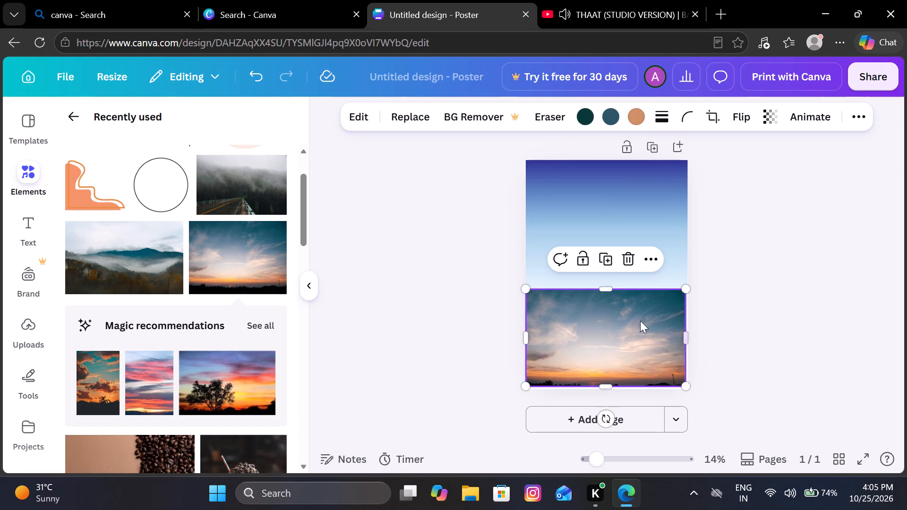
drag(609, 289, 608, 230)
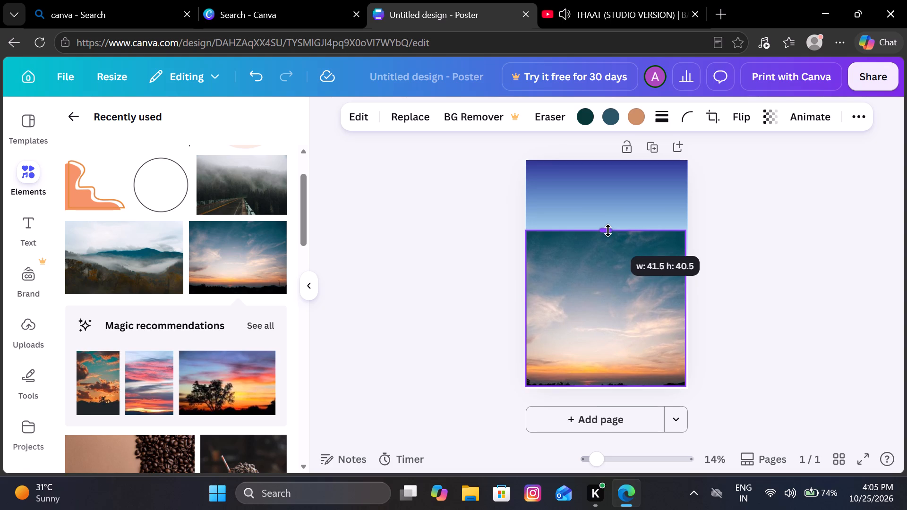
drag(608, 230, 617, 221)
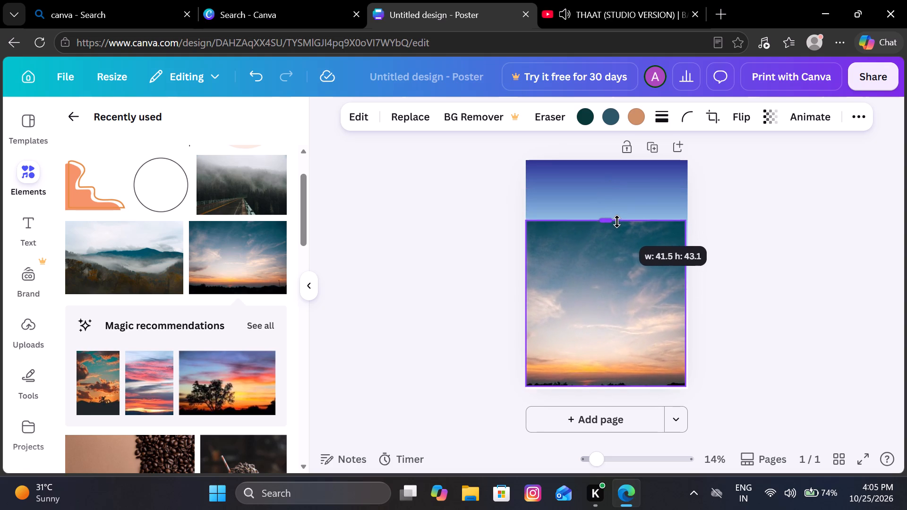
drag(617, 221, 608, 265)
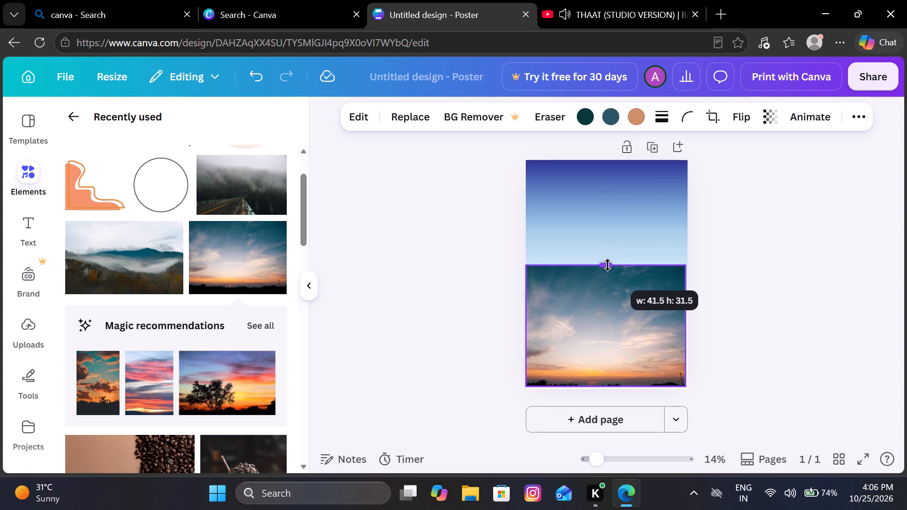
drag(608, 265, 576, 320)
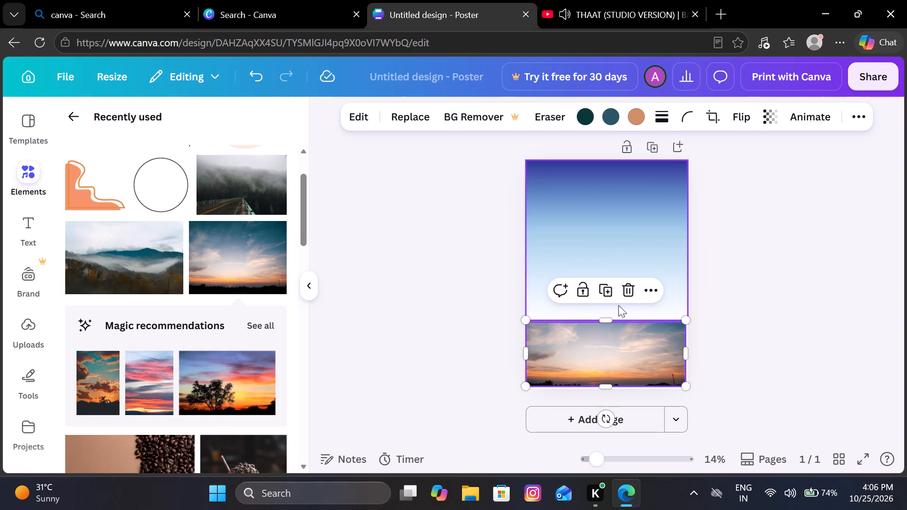
Delete the sunset photo from the poster.
click(632, 287)
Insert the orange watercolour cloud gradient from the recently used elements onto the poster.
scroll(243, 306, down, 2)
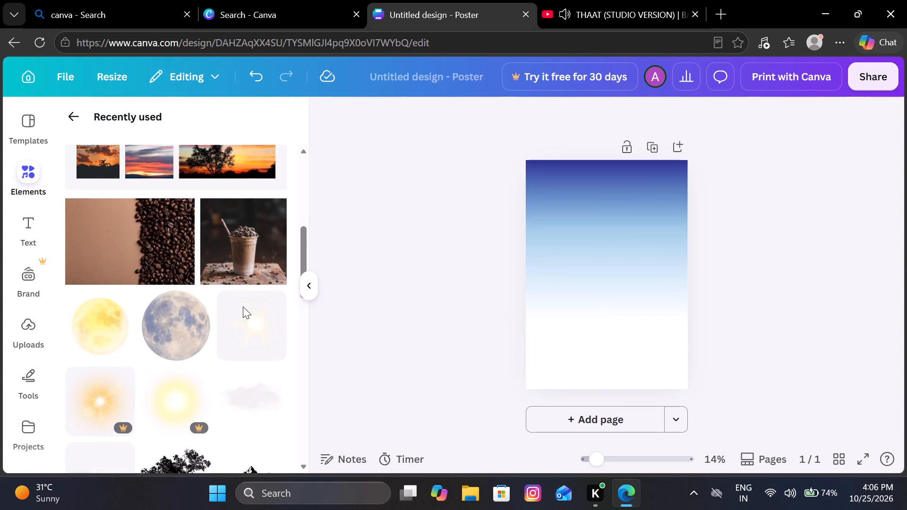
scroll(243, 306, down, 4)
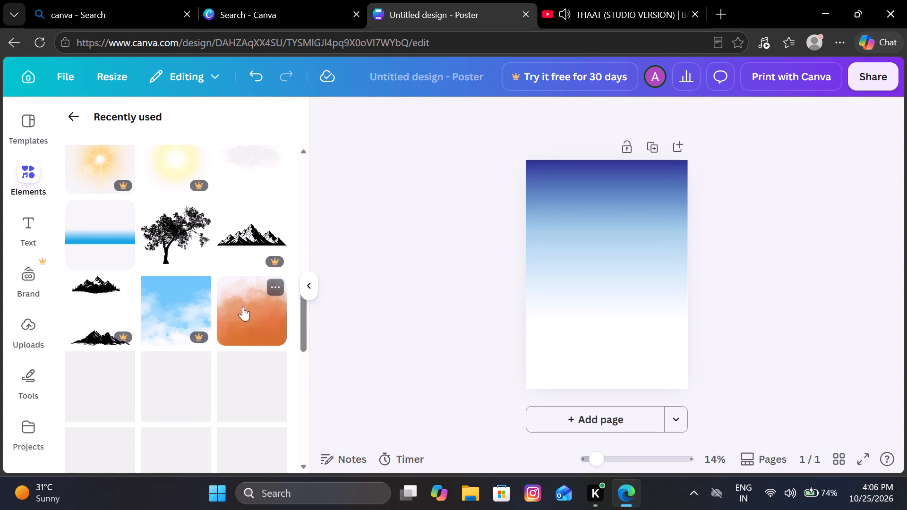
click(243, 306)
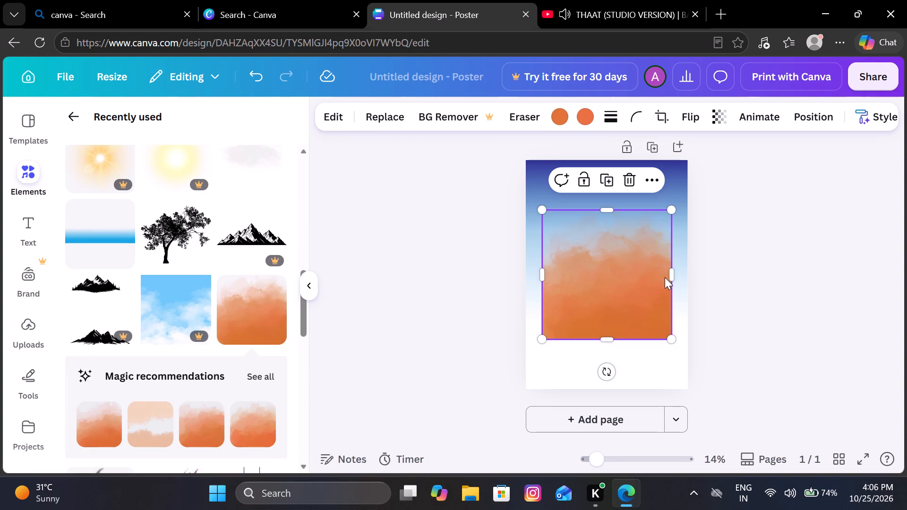
Shift the blue gradient slightly above the page's top edge, keeping it aligned with the page sides.
drag(682, 269, 686, 266)
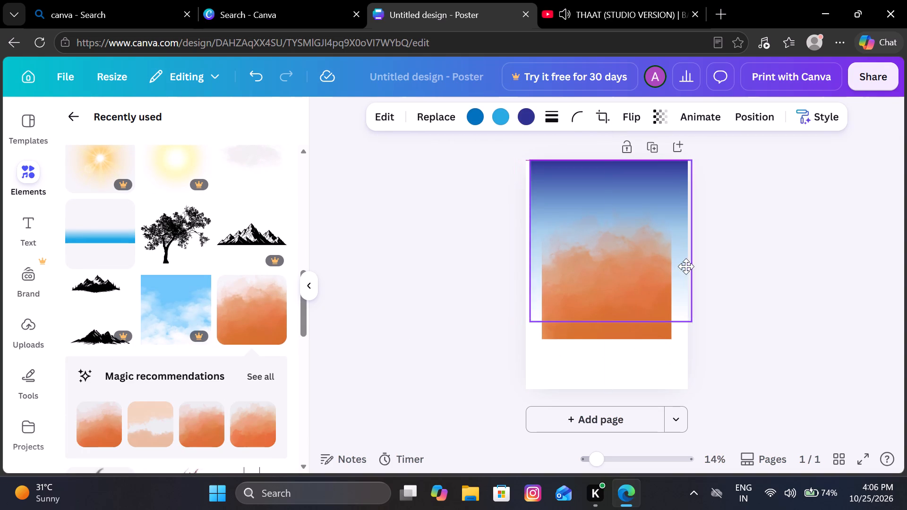
drag(686, 266, 680, 264)
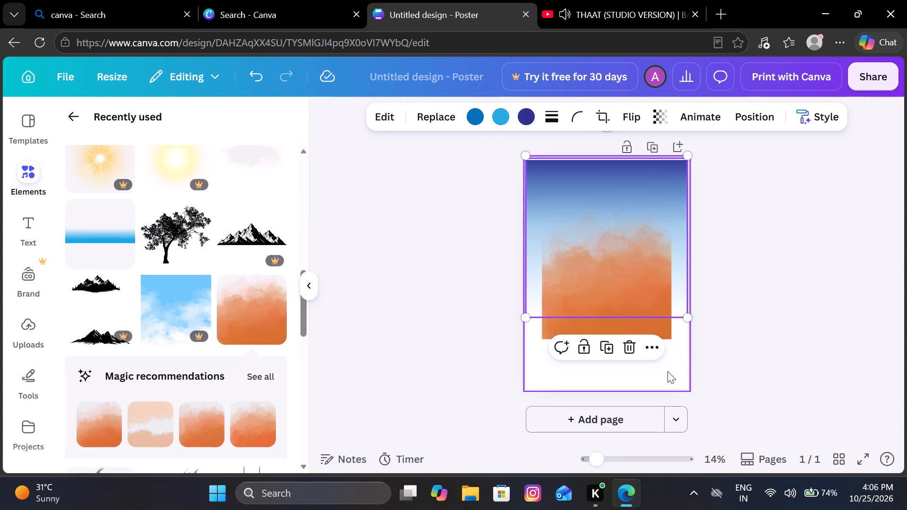
click(667, 371)
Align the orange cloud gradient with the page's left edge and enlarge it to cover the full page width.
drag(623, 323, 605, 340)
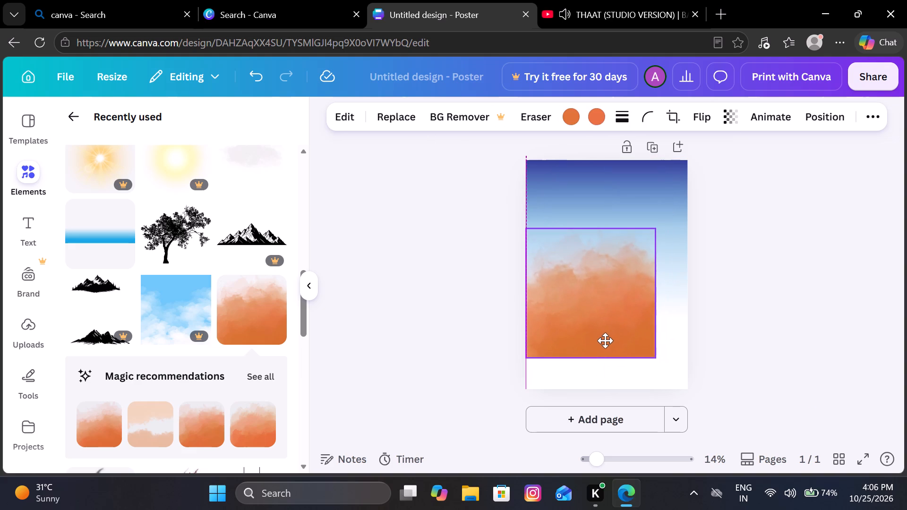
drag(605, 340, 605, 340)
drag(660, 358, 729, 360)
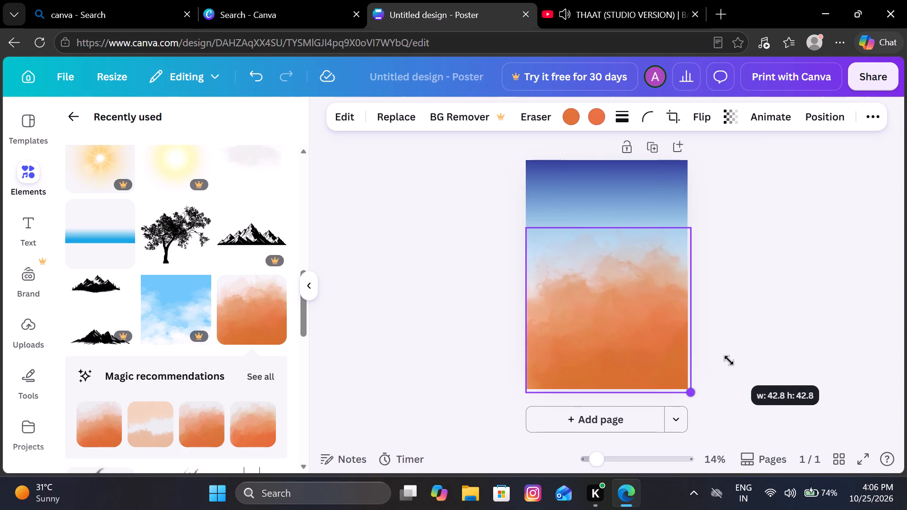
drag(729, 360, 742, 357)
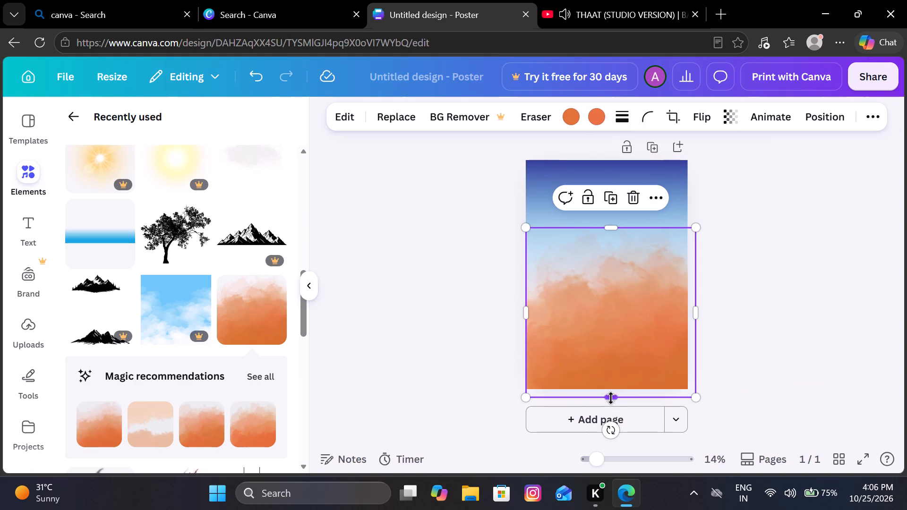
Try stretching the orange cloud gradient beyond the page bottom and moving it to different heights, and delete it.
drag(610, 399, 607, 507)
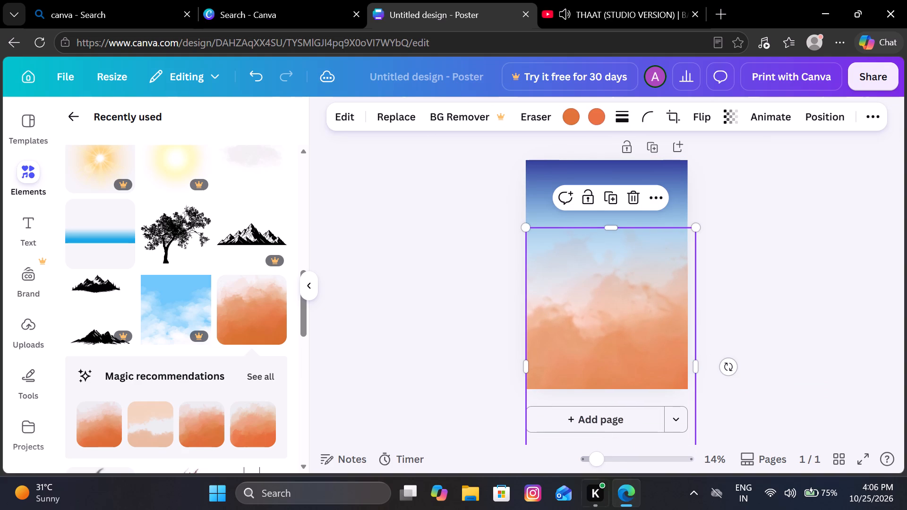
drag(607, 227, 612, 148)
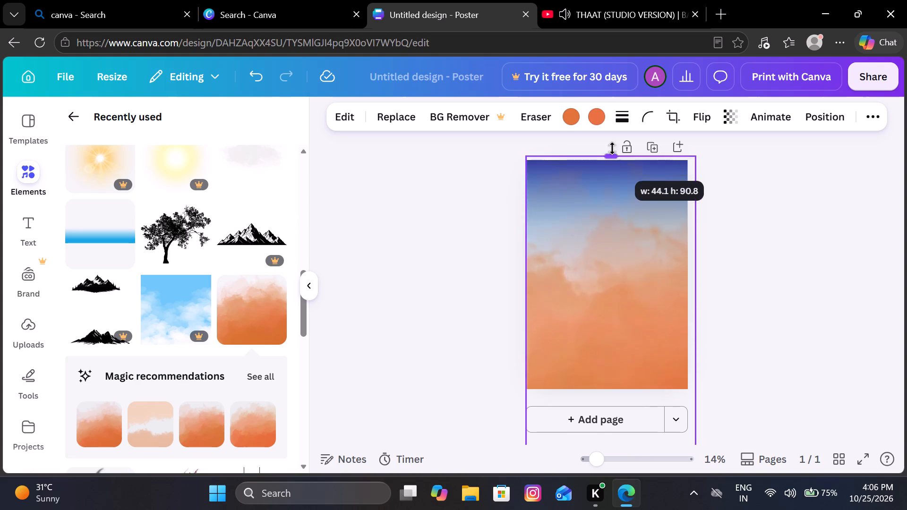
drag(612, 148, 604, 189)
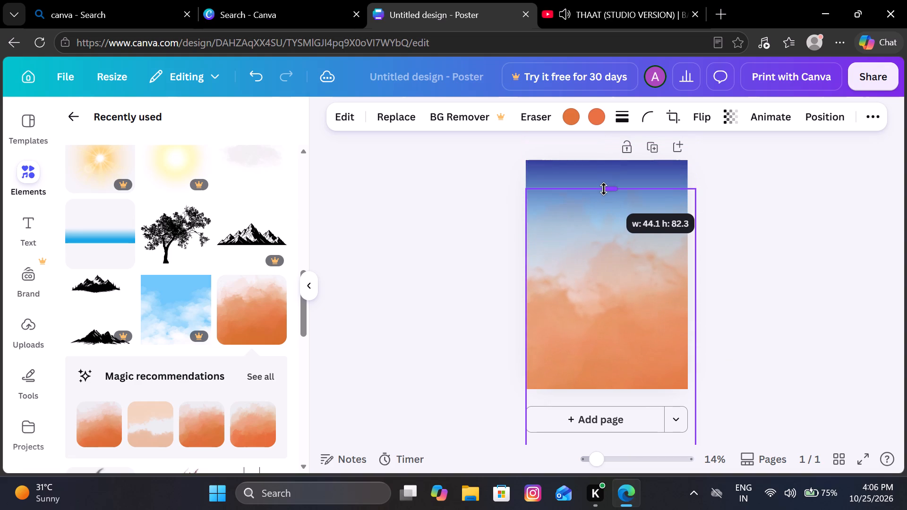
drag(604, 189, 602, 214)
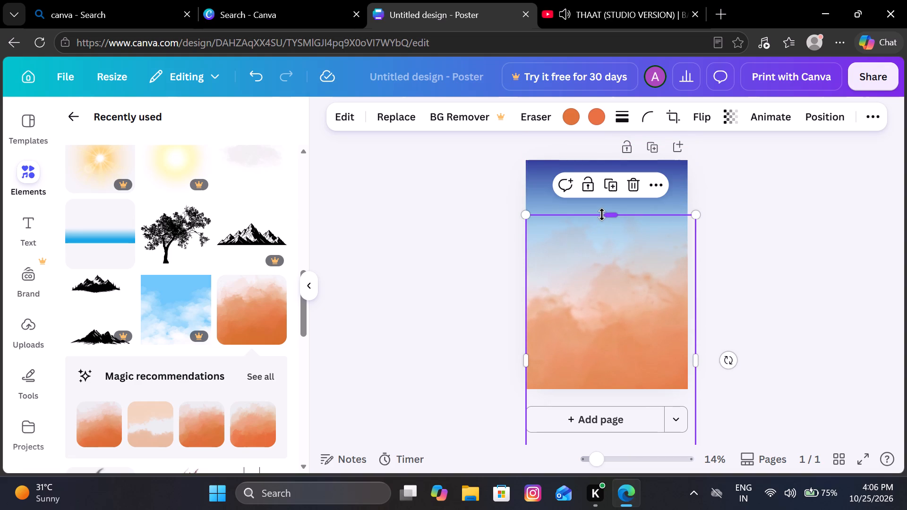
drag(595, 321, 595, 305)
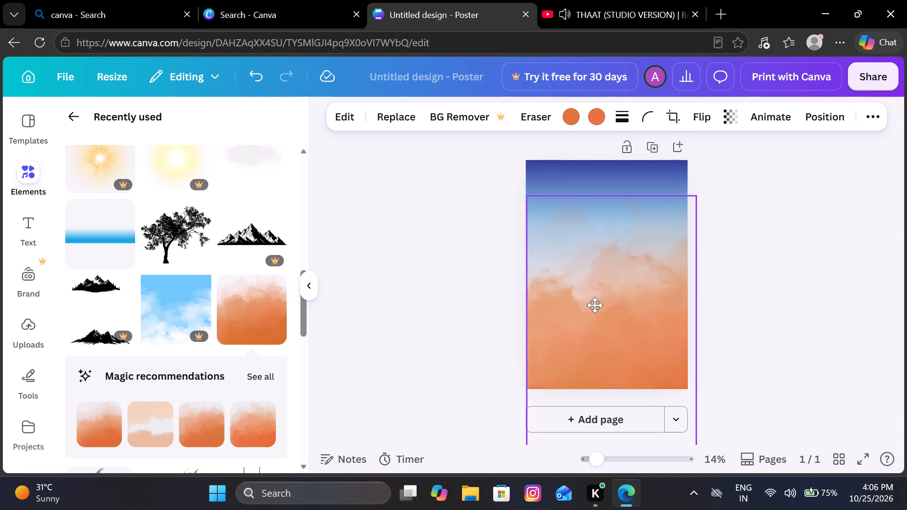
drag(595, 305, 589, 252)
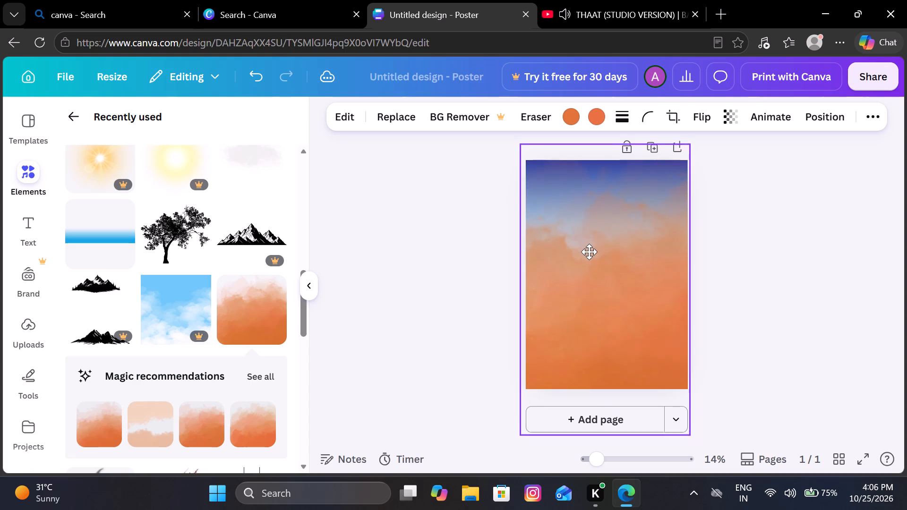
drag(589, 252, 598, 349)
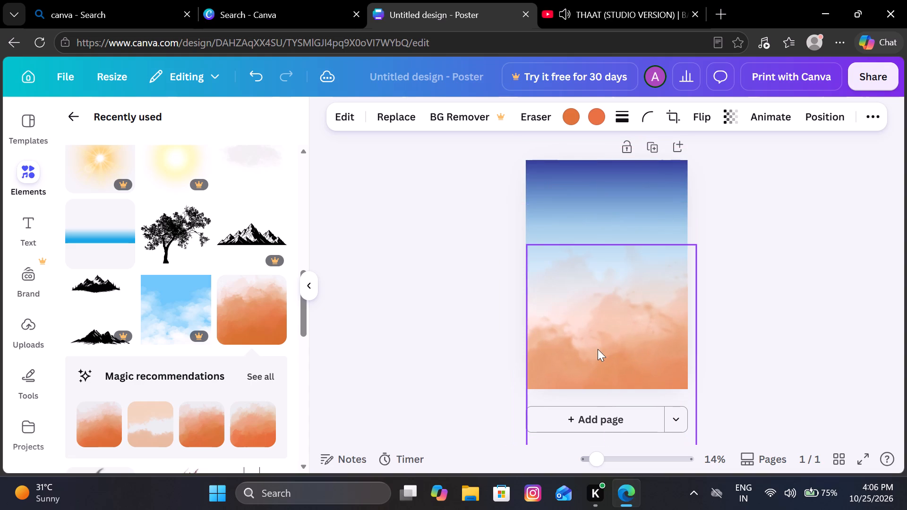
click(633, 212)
Insert the fourth orange cloud gradient from the magic recommendations and enlarge it to cover the lower page, extending past both sides.
scroll(197, 314, down, 1)
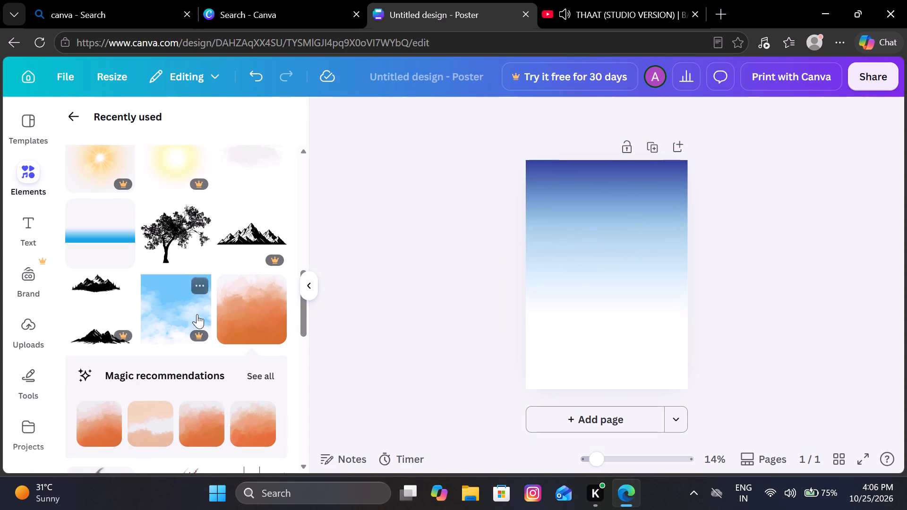
scroll(197, 314, down, 1)
click(252, 240)
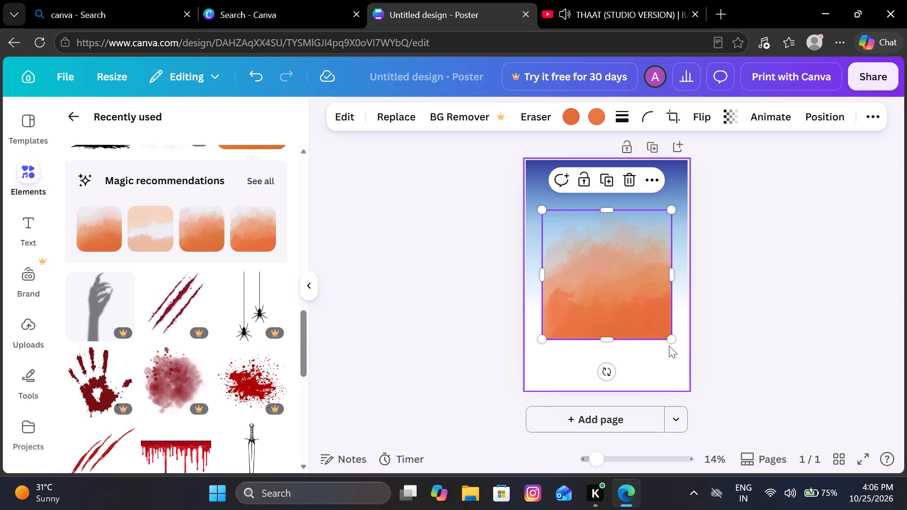
drag(670, 332, 674, 341)
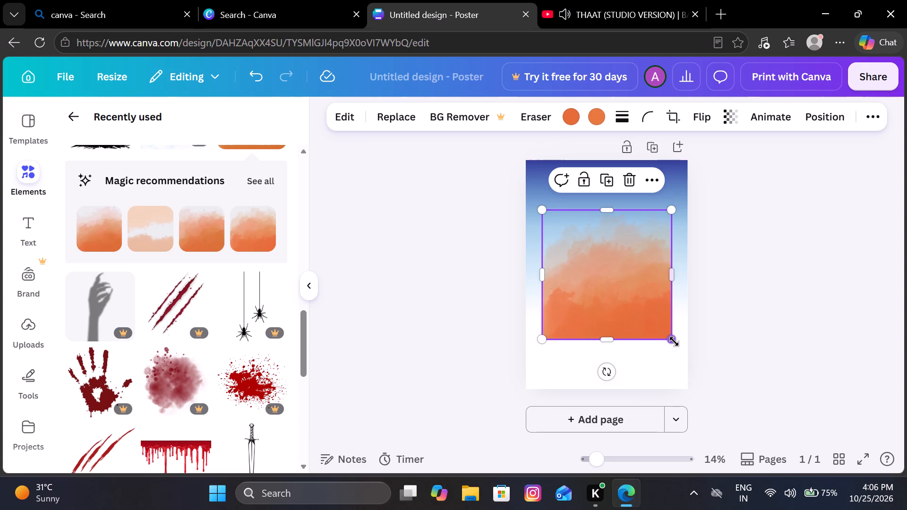
drag(674, 341, 725, 390)
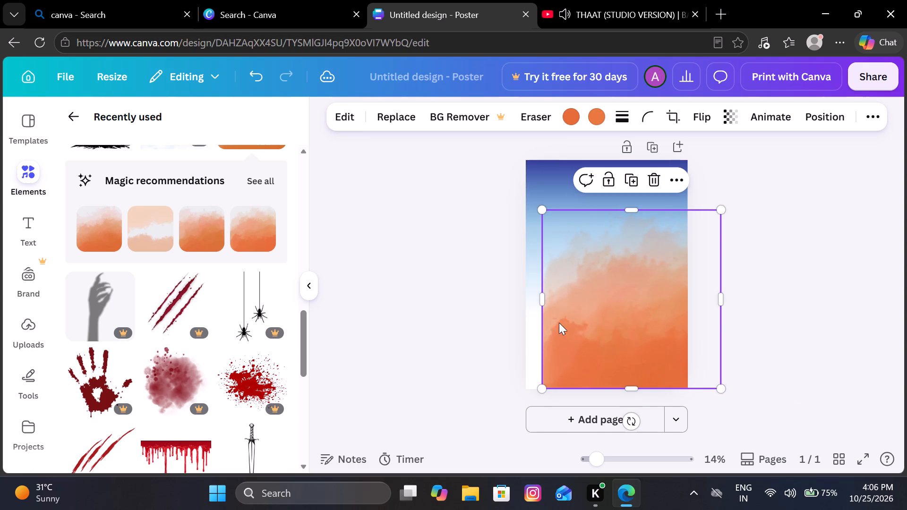
drag(538, 296, 465, 308)
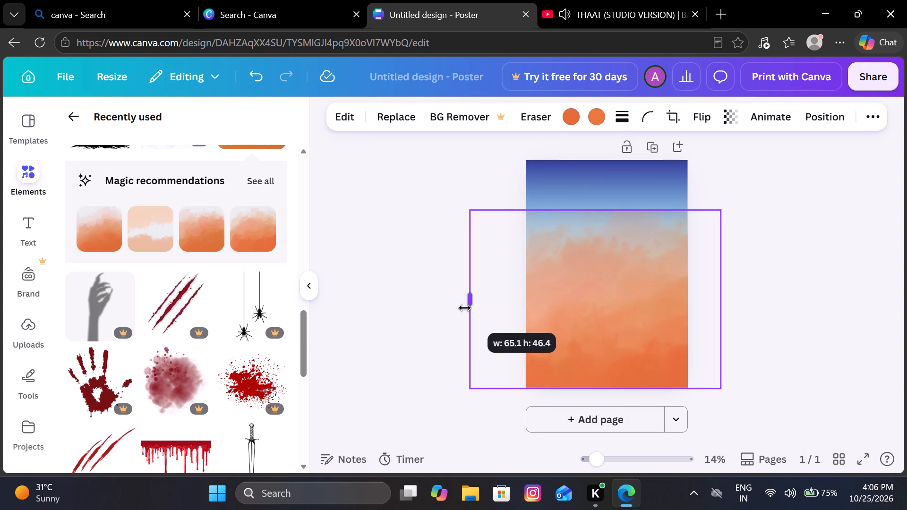
drag(465, 308, 469, 316)
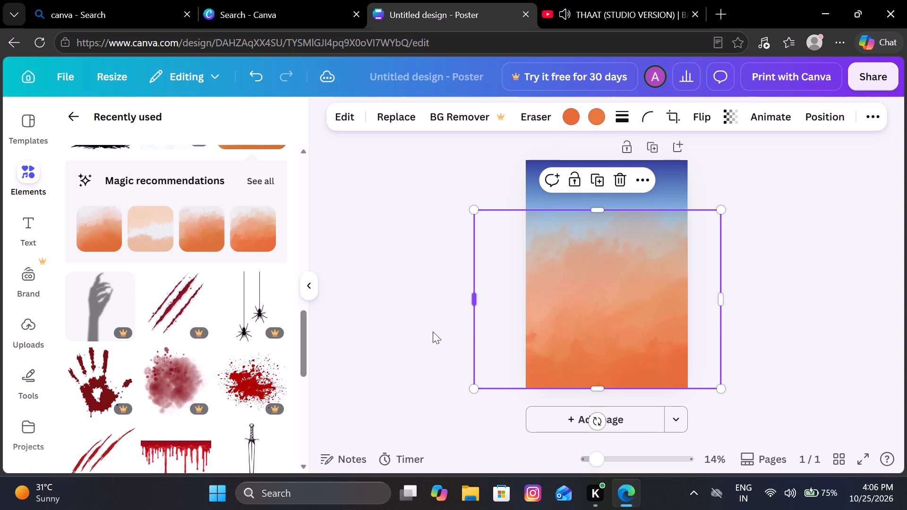
click(414, 324)
Leave the recently used elements and search the elements library for green leaves.
scroll(147, 314, up, 6)
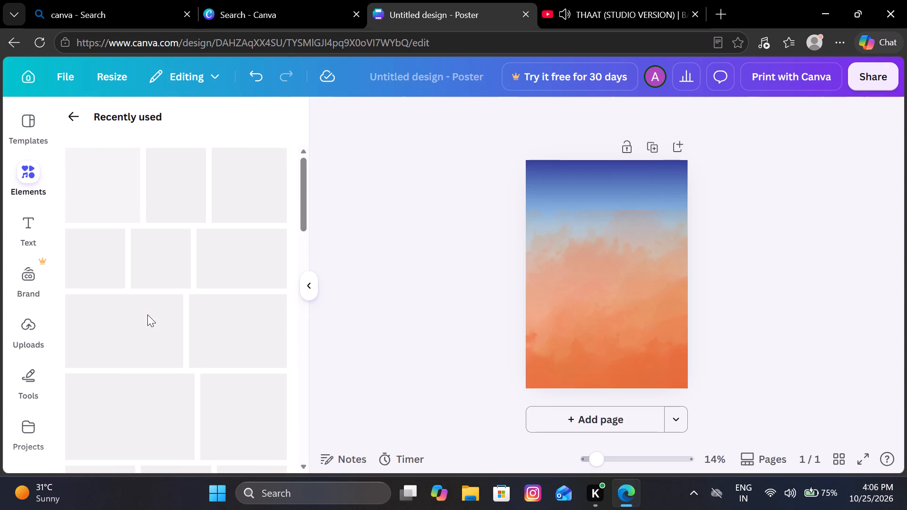
scroll(147, 314, up, 2)
click(77, 111)
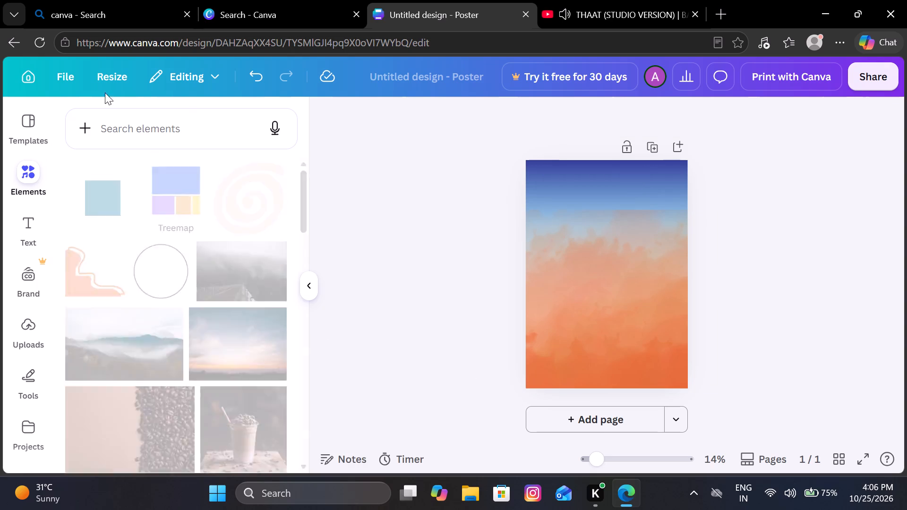
click(163, 121)
text(grre)
key(BackSpace)
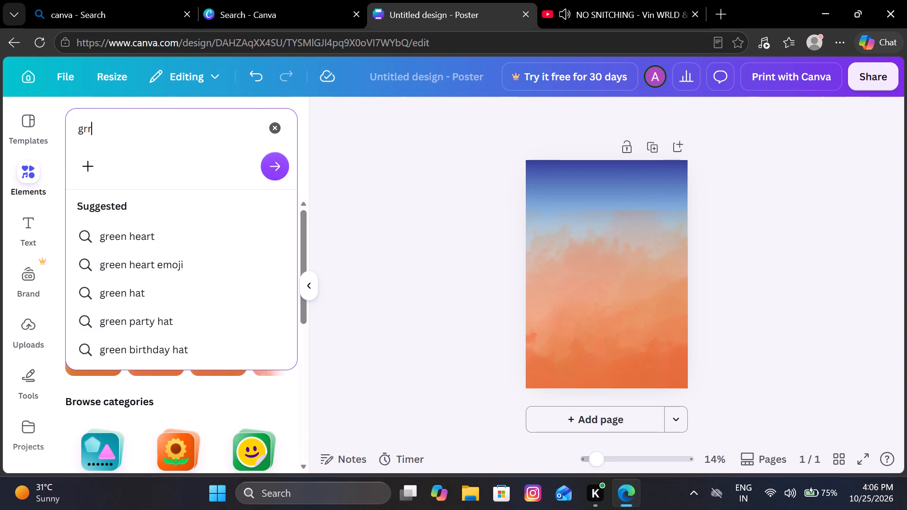
key(BackSpace)
text(eem)
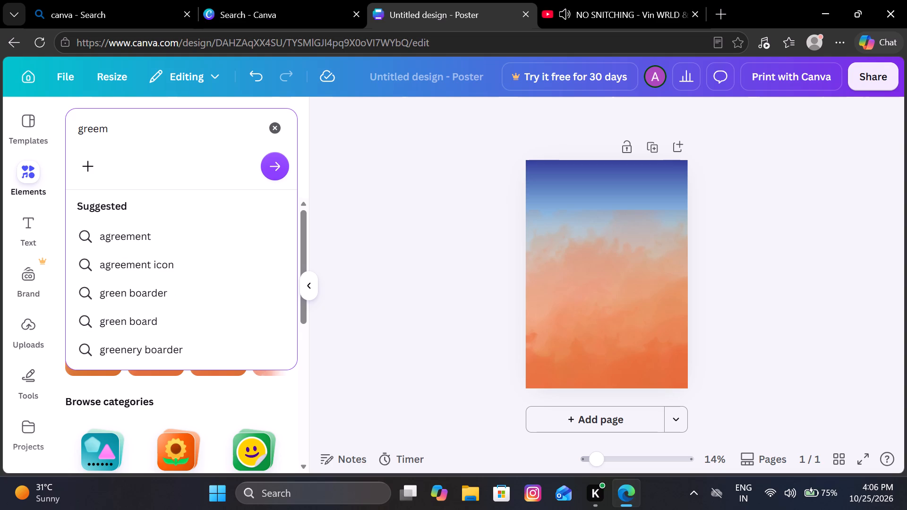
key(BackSpace)
text(n)
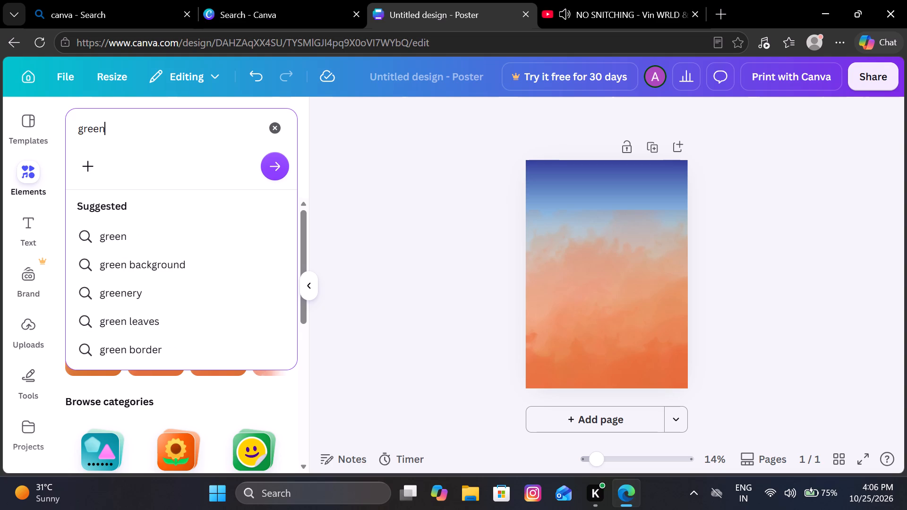
key(space)
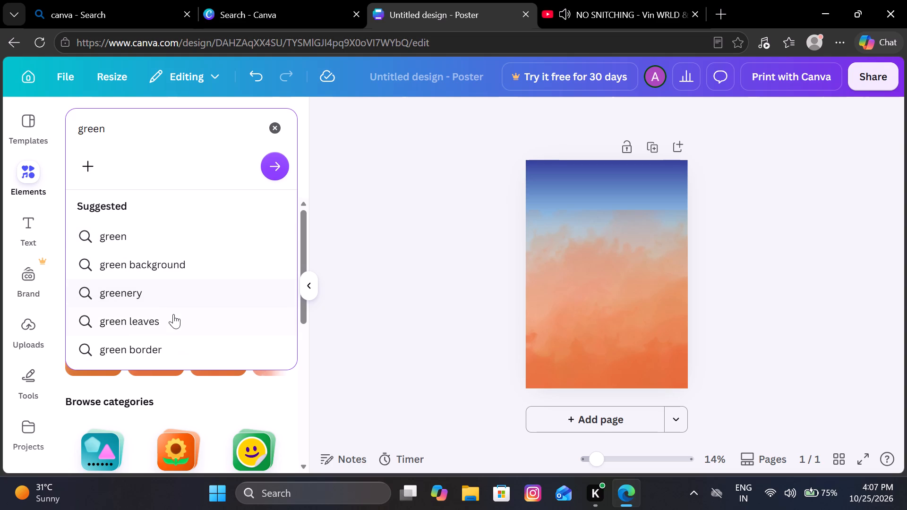
click(171, 319)
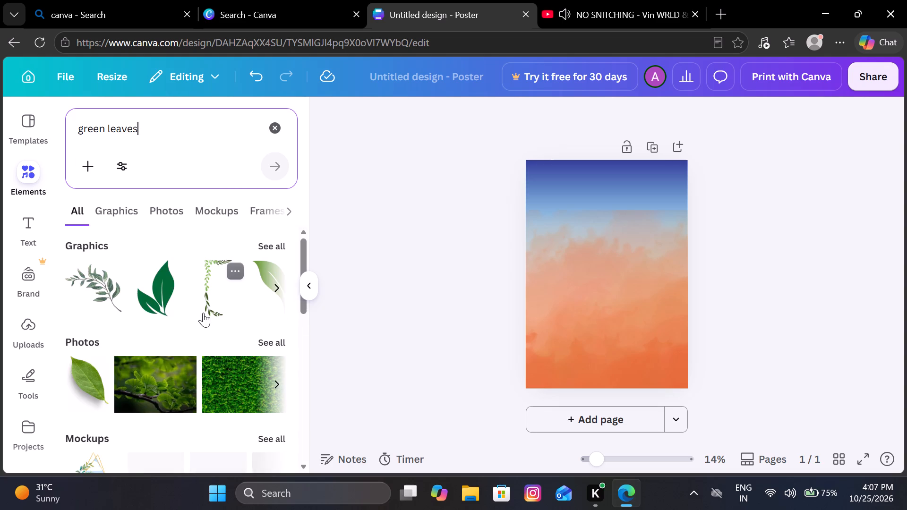
Browse the green leaves results, including the graphics and frames categories, for an element that suits the poster.
scroll(203, 313, down, 3)
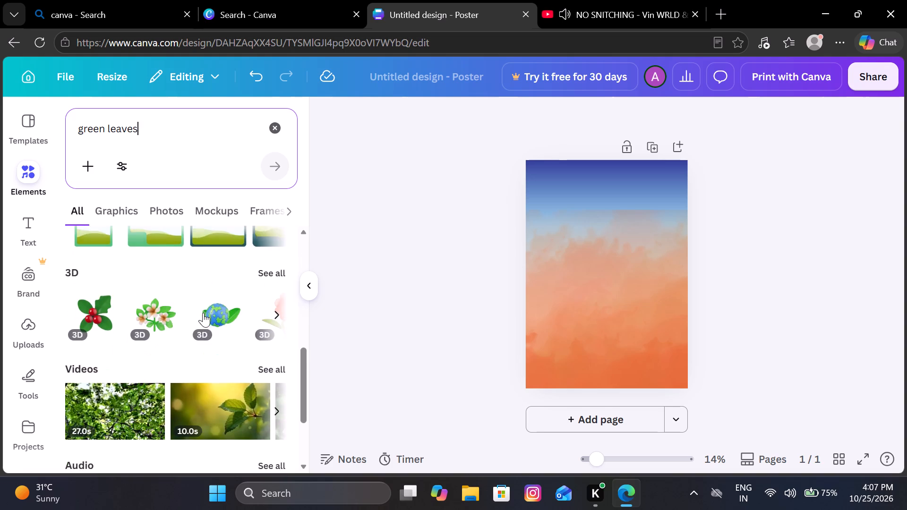
scroll(203, 313, down, 2)
scroll(203, 313, up, 3)
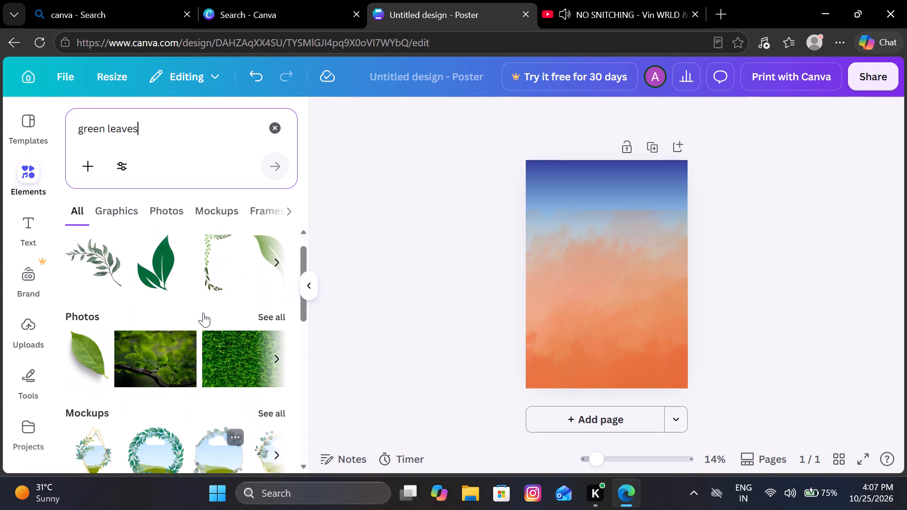
click(273, 292)
click(273, 292)
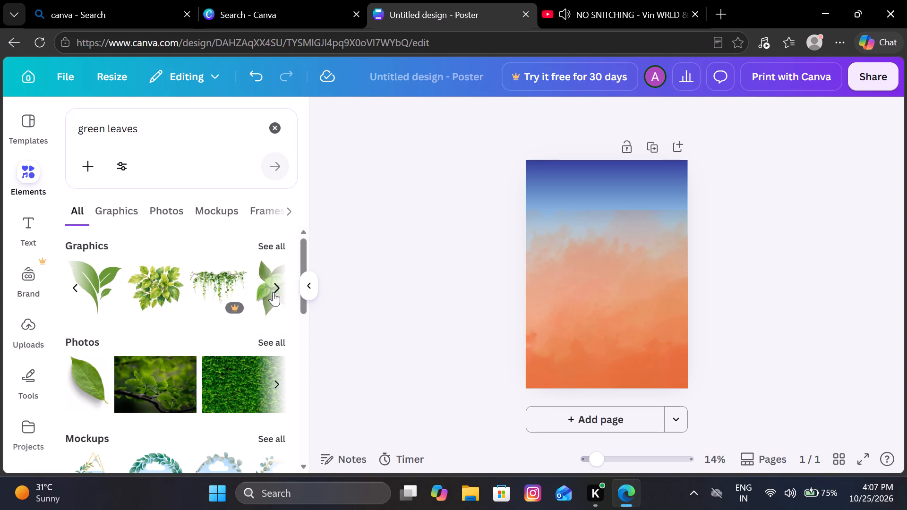
click(273, 292)
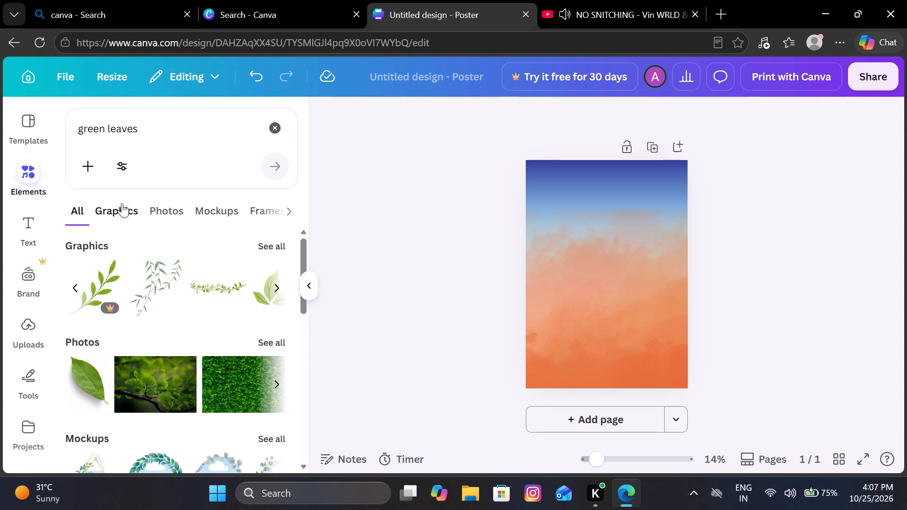
click(122, 203)
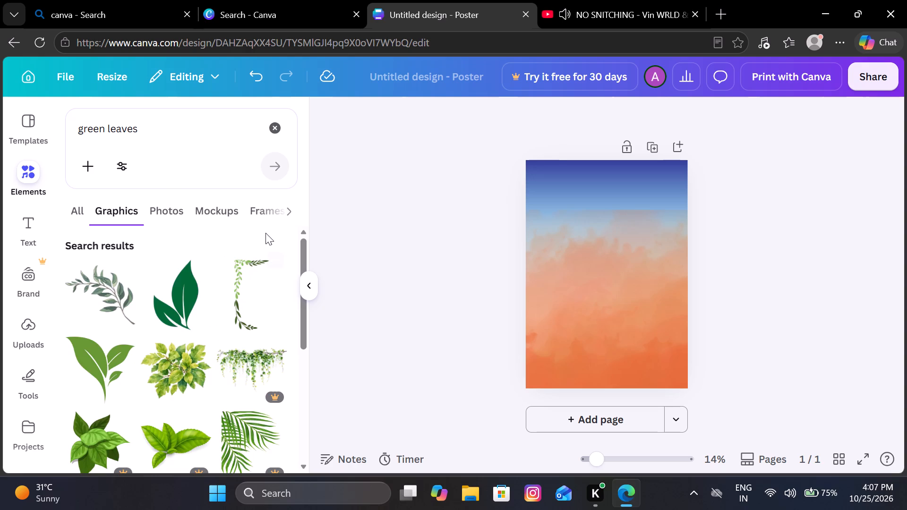
click(264, 219)
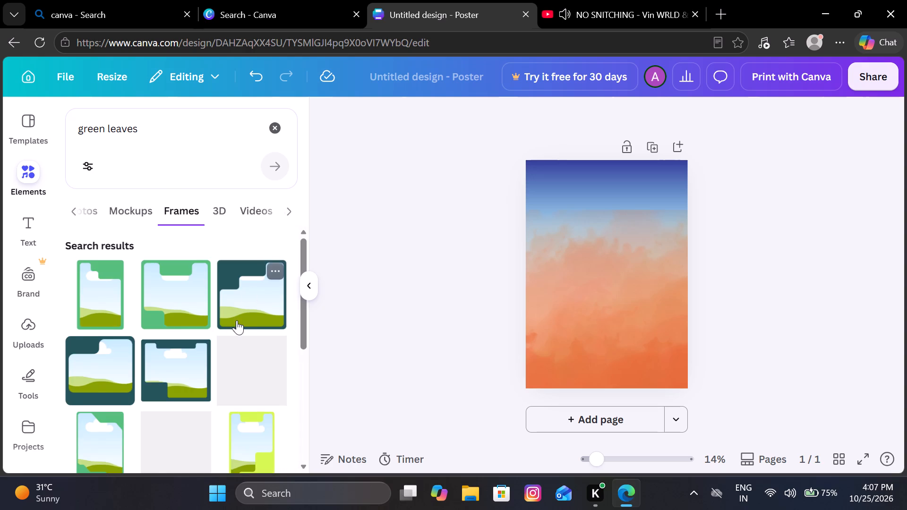
scroll(237, 320, down, 4)
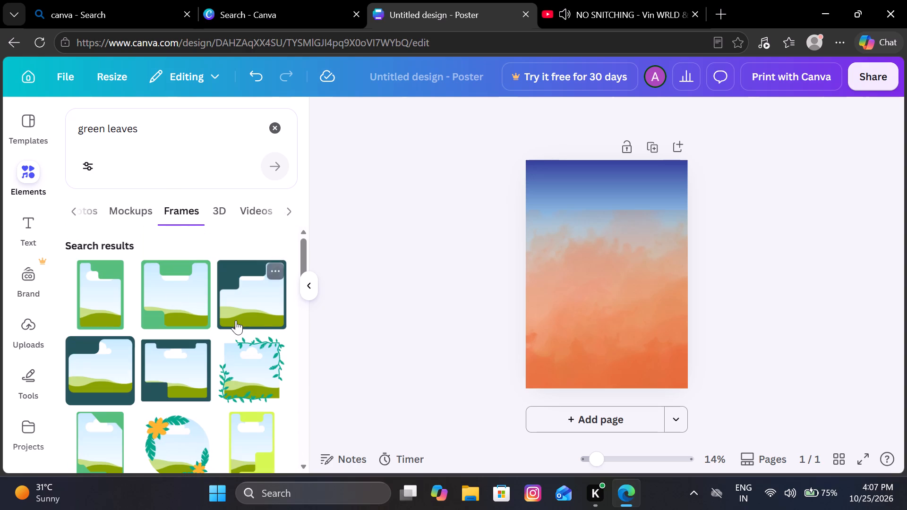
click(78, 206)
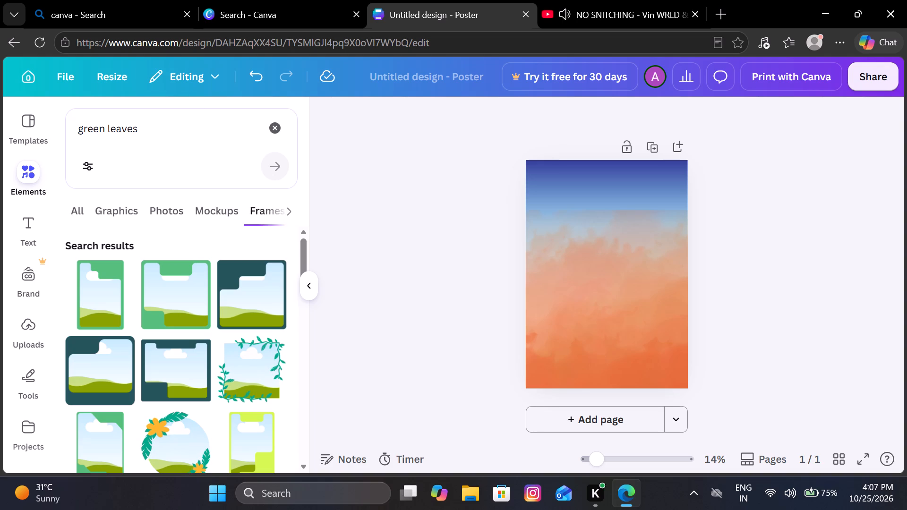
Search the elements library for "green colour" and look through the frame results.
click(184, 118)
click(179, 122)
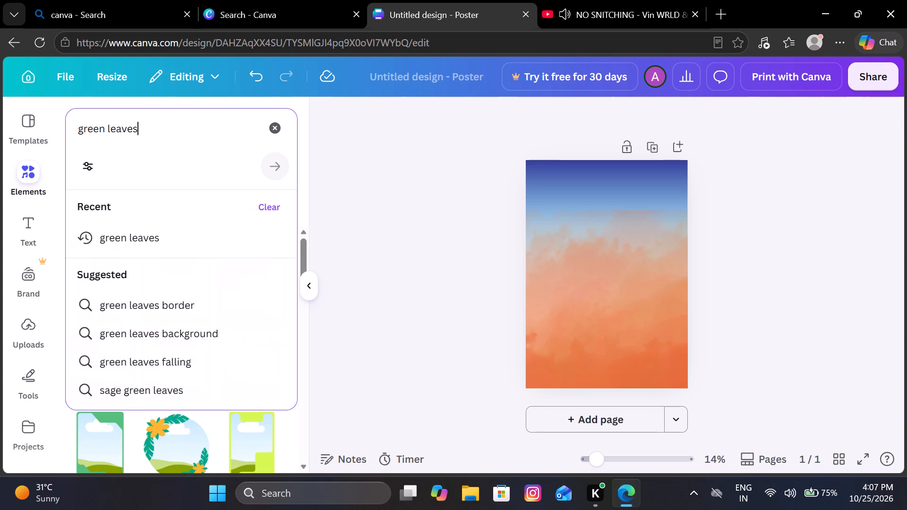
key(BackSpace)
key(BackSpace)
key(BackSpace)
key(BackSpace)
key(BackSpace)
key(BackSpace)
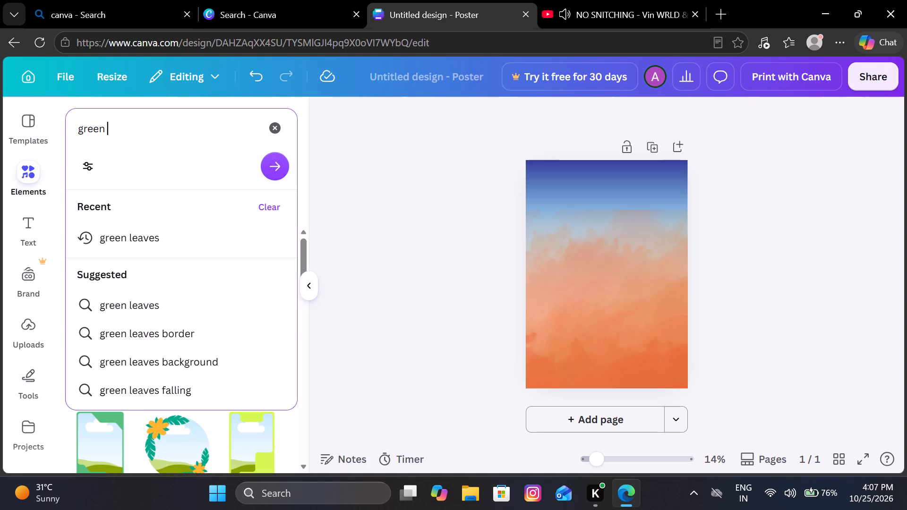
text(colour)
key(space)
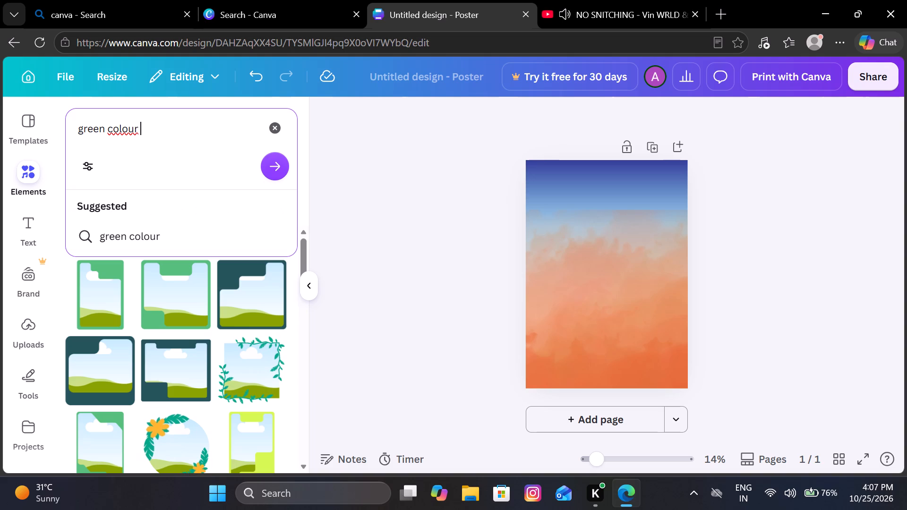
key(e)
key(BackSpace)
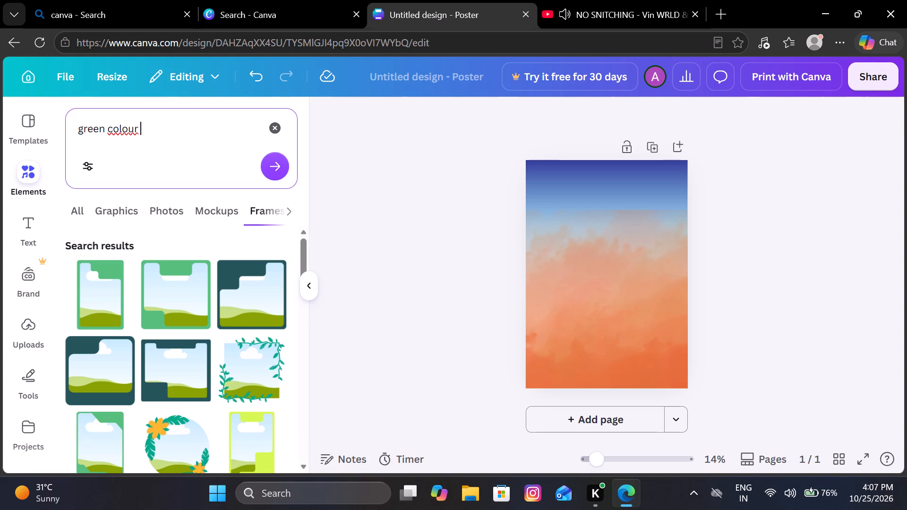
key(Return)
scroll(231, 306, down, 2)
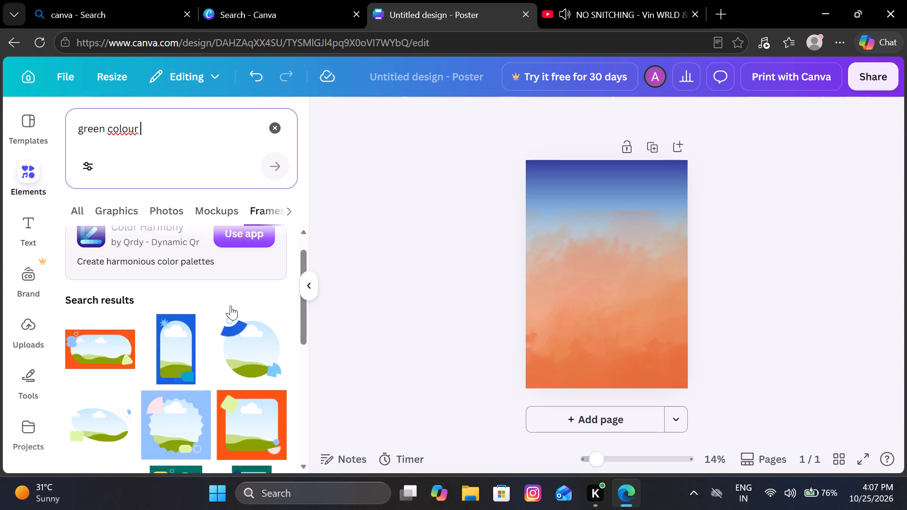
scroll(231, 306, down, 4)
scroll(231, 306, up, 1)
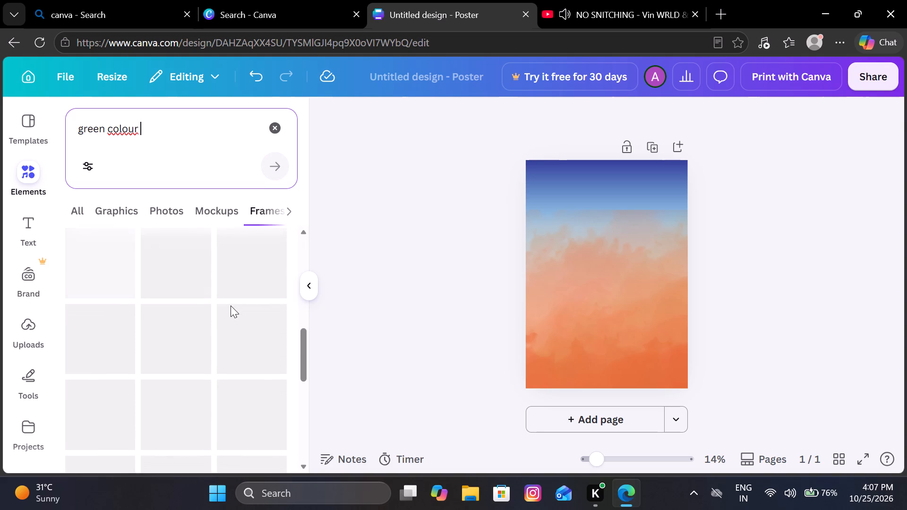
scroll(231, 306, up, 2)
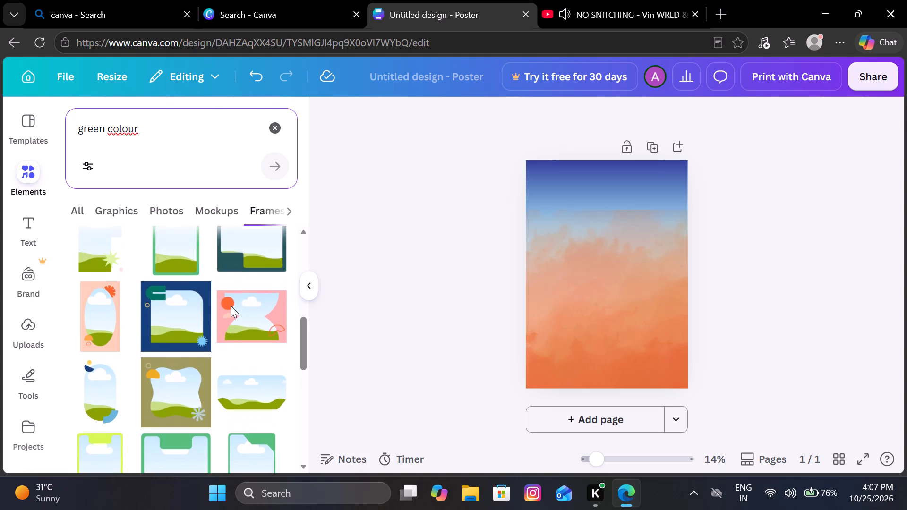
scroll(231, 306, up, 1)
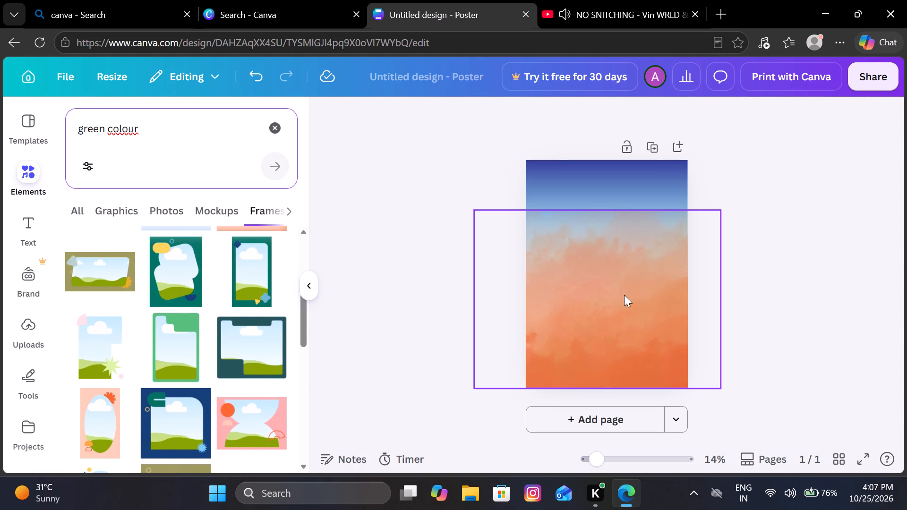
Delete the orange cloud gradient covering the lower part of the page.
click(624, 295)
click(623, 179)
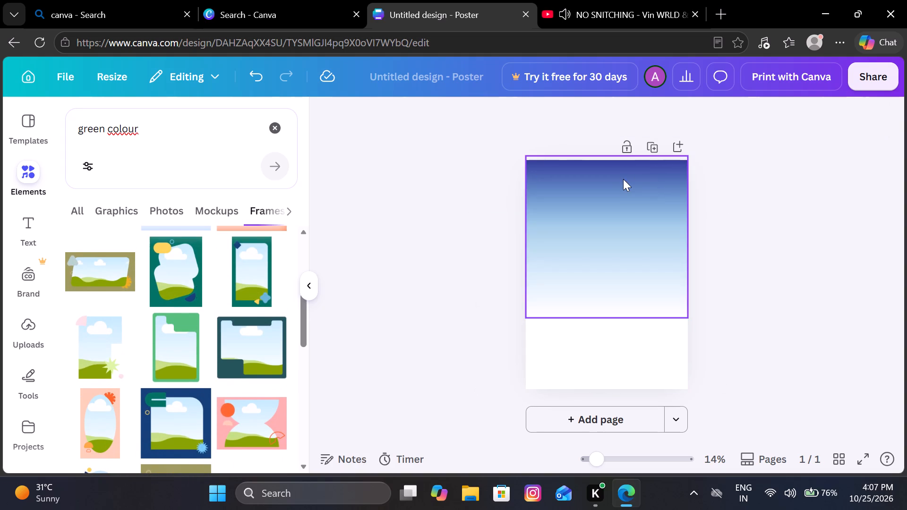
Clear the element search, insert the recommended bright blue horizontal gradient, and fit it to the page width along the bottom edge.
scroll(288, 331, up, 2)
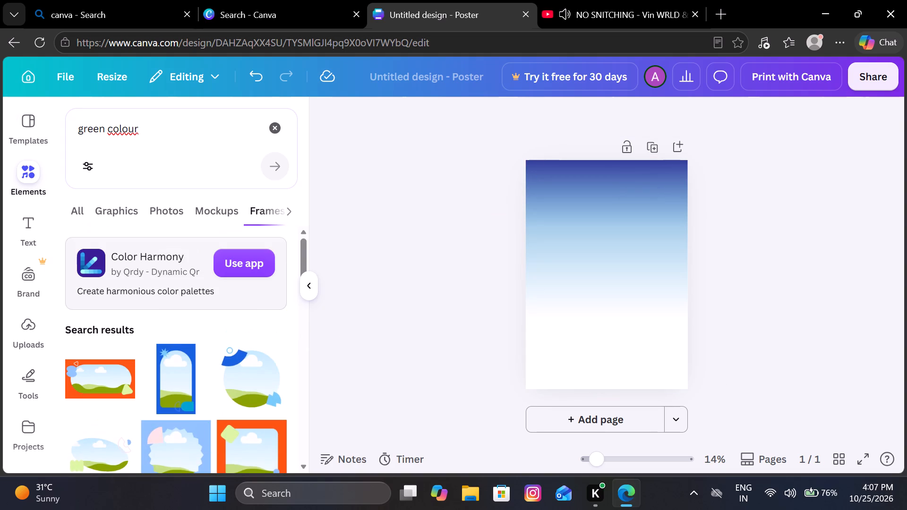
click(276, 126)
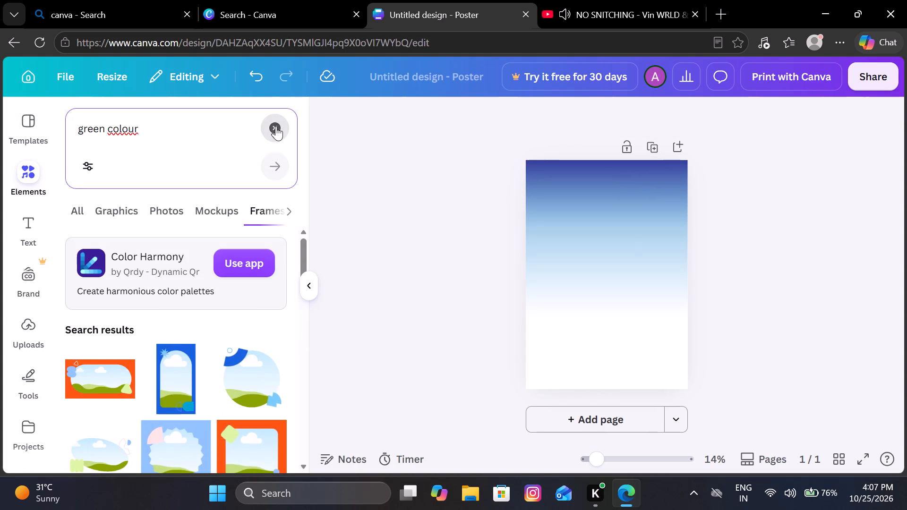
click(373, 374)
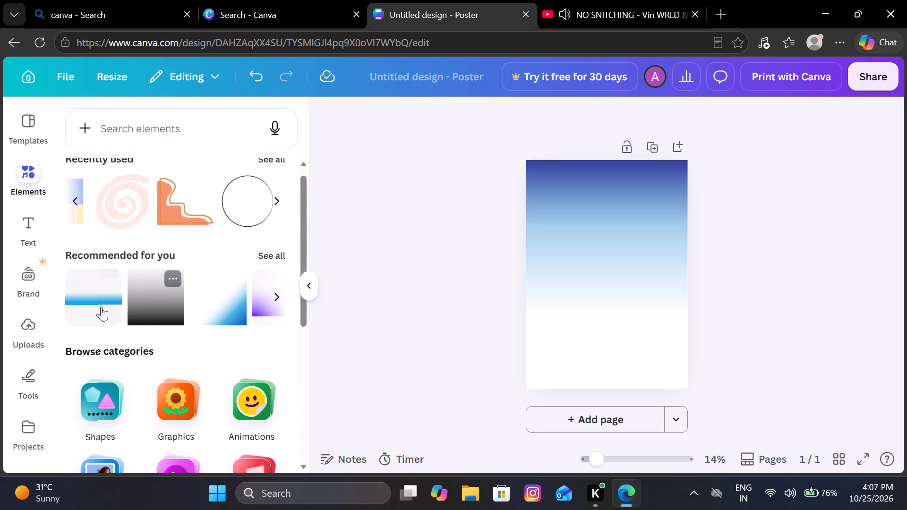
click(90, 299)
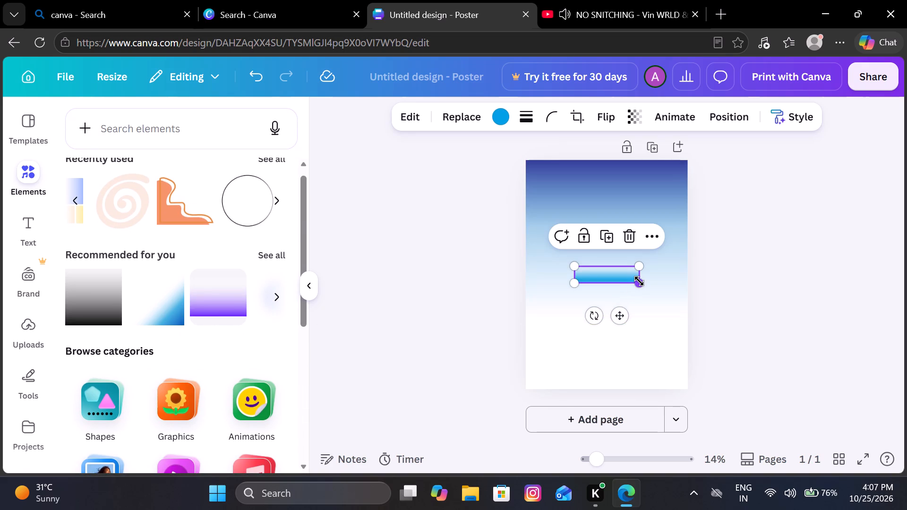
drag(639, 281, 681, 303)
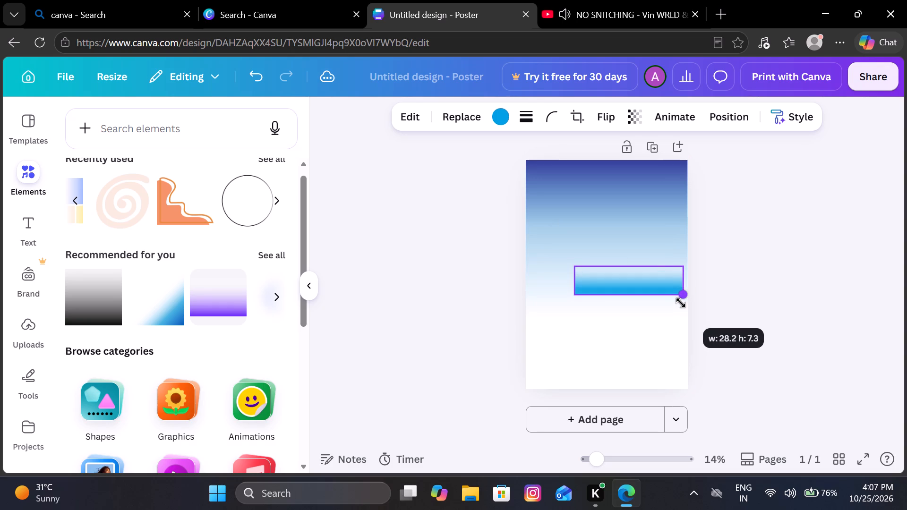
drag(681, 303, 686, 303)
drag(575, 299, 540, 314)
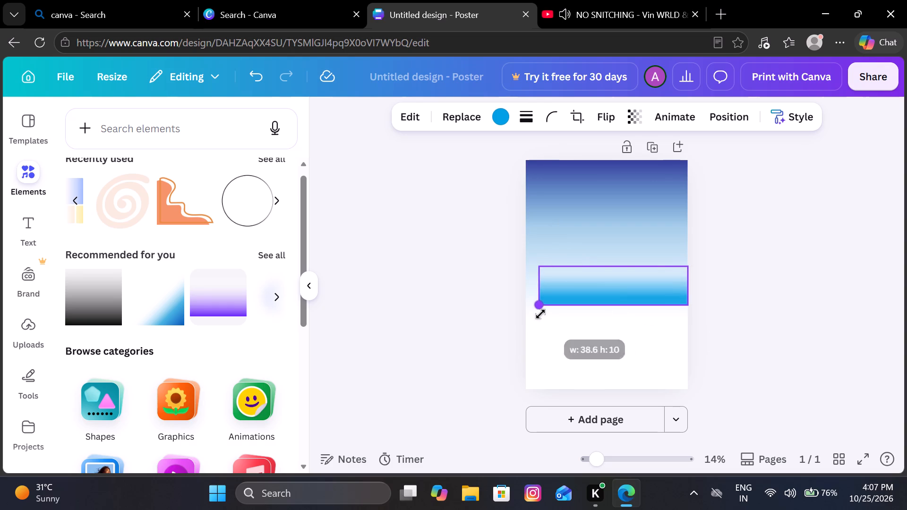
drag(540, 314, 530, 315)
drag(564, 282, 562, 362)
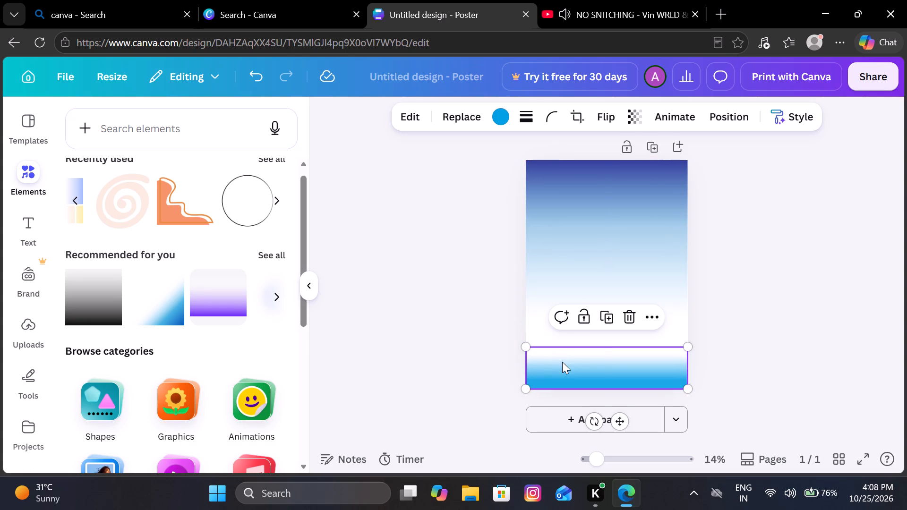
click(599, 340)
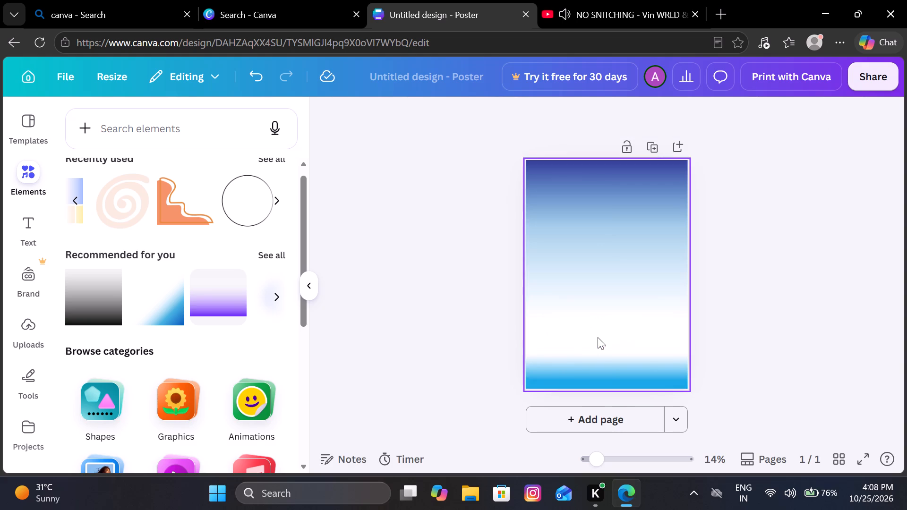
Enlarge the bright blue gradient past both page sides so it covers the lower half, with its base on the bottom edge.
click(637, 374)
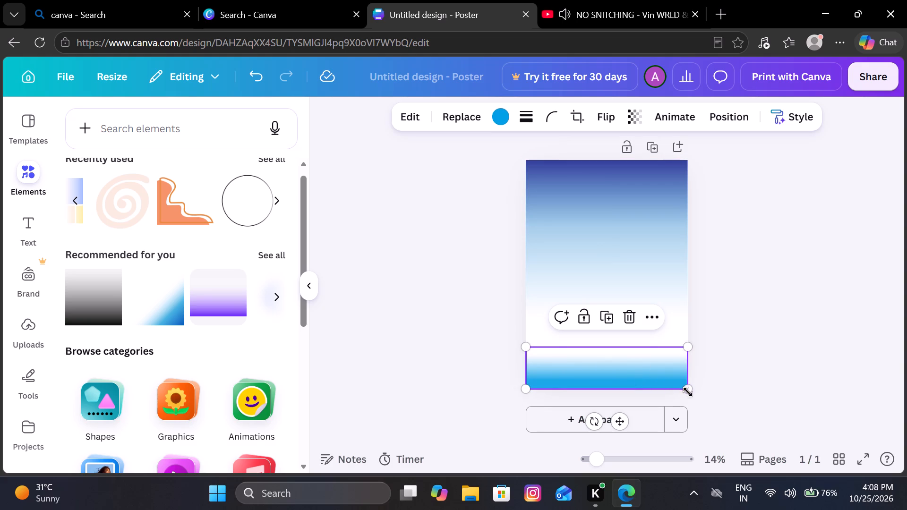
drag(687, 391, 804, 431)
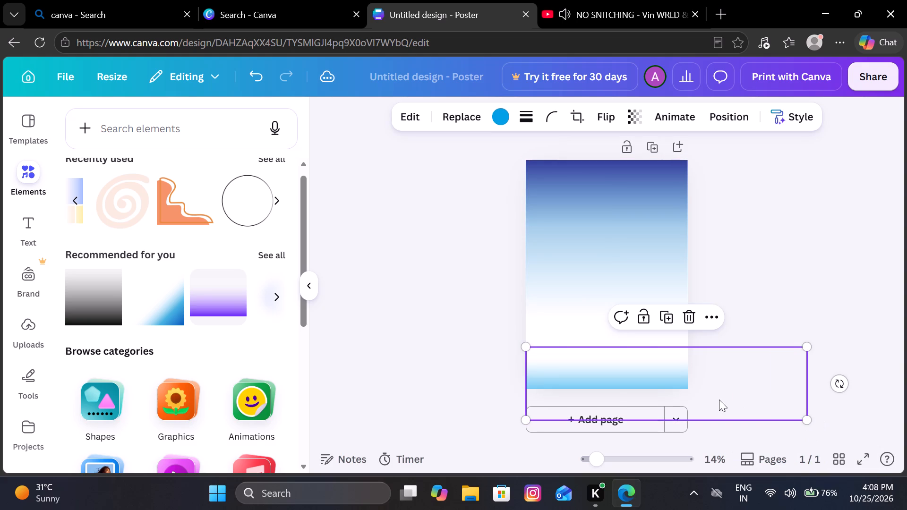
click(719, 399)
drag(719, 399, 717, 372)
click(674, 367)
drag(674, 367, 661, 335)
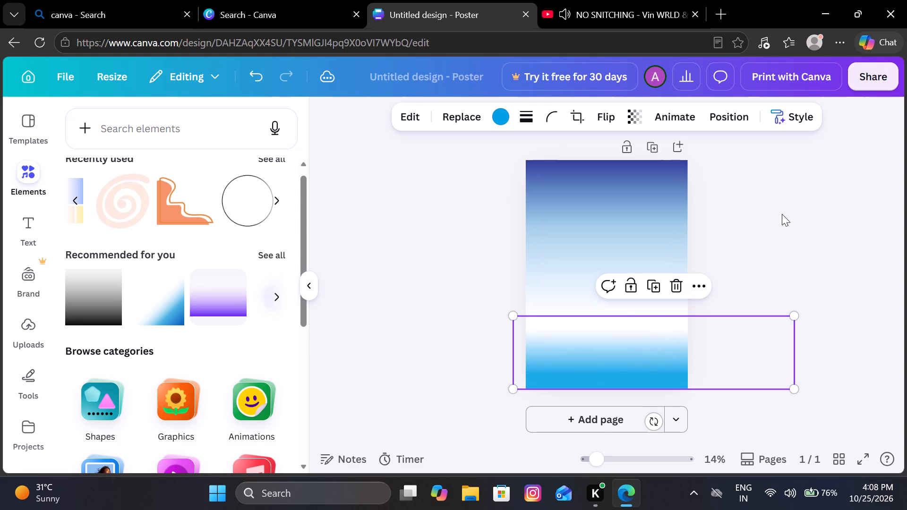
click(782, 214)
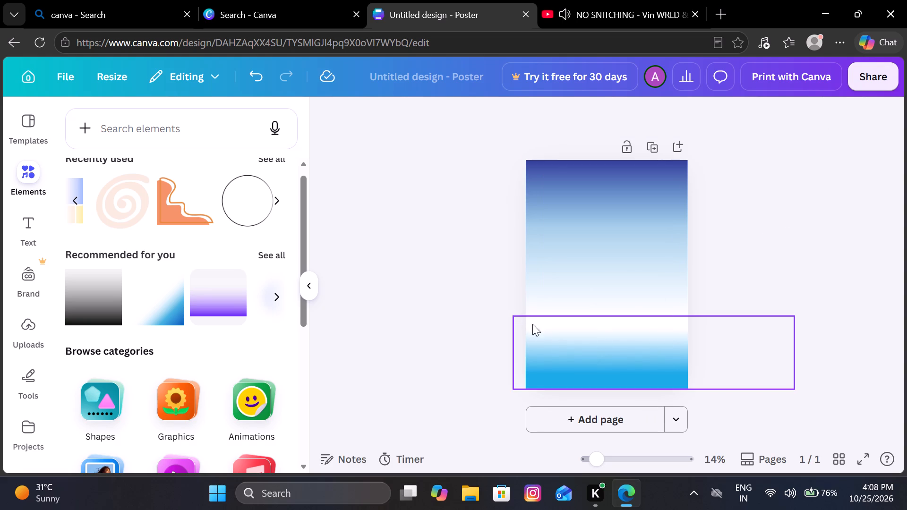
click(550, 336)
drag(510, 313, 449, 204)
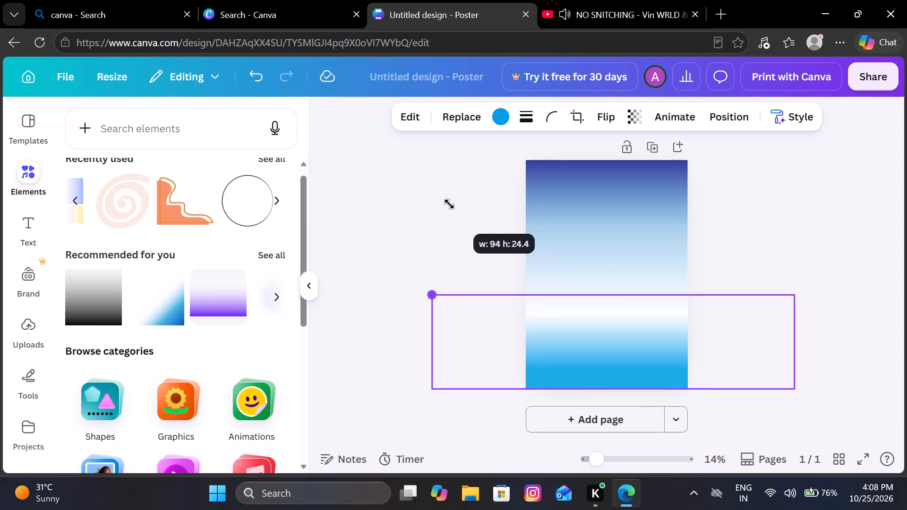
drag(449, 204, 385, 0)
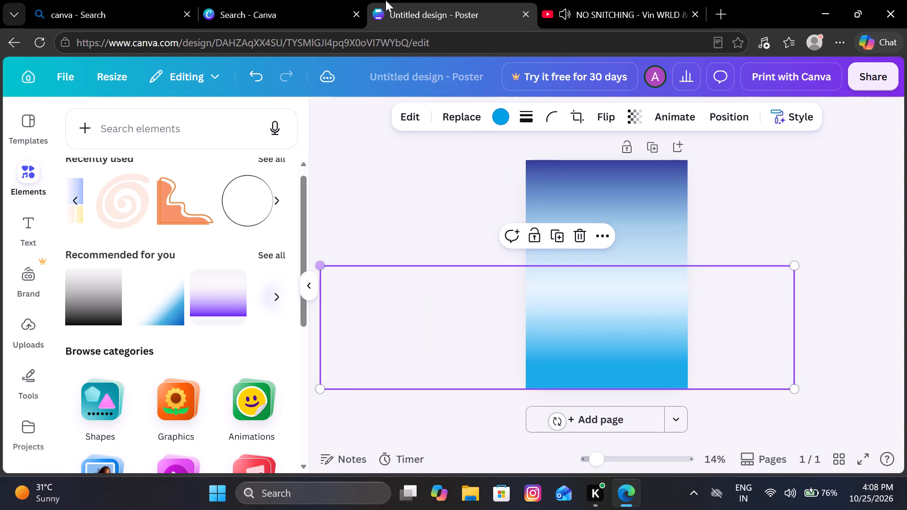
click(434, 177)
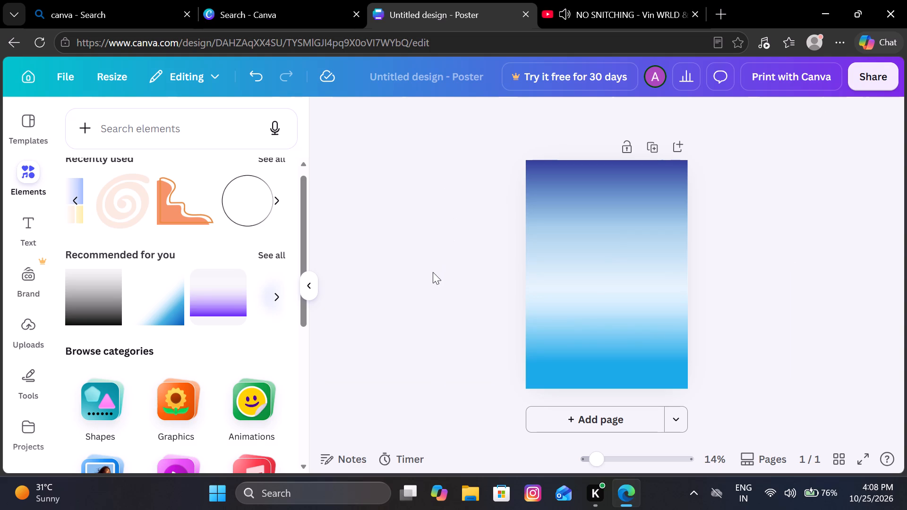
Enlarge the dark blue gradient past the page's right side toward the lower part, nudging it slightly up and left.
click(635, 187)
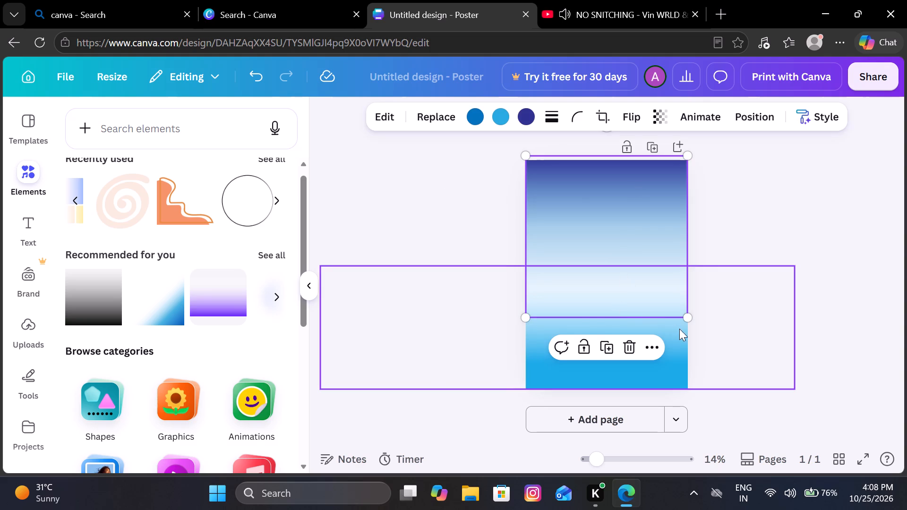
drag(689, 321, 744, 379)
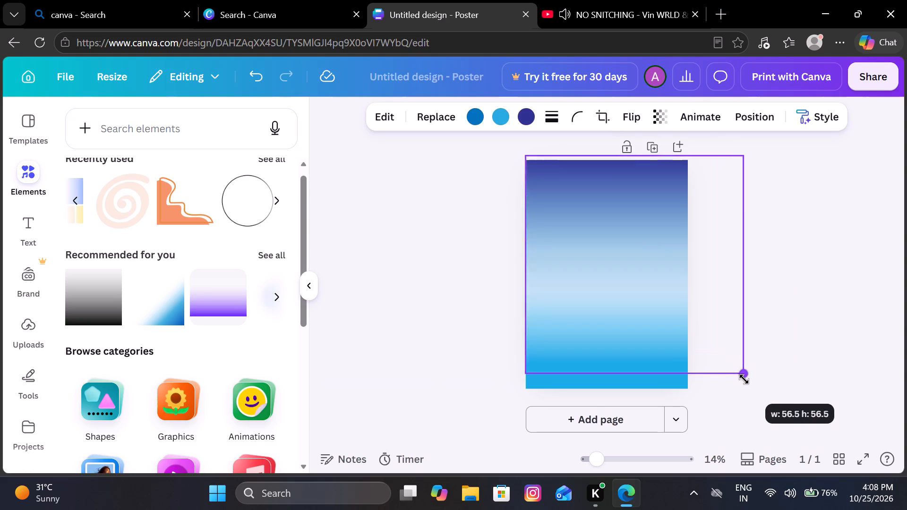
drag(744, 379, 727, 368)
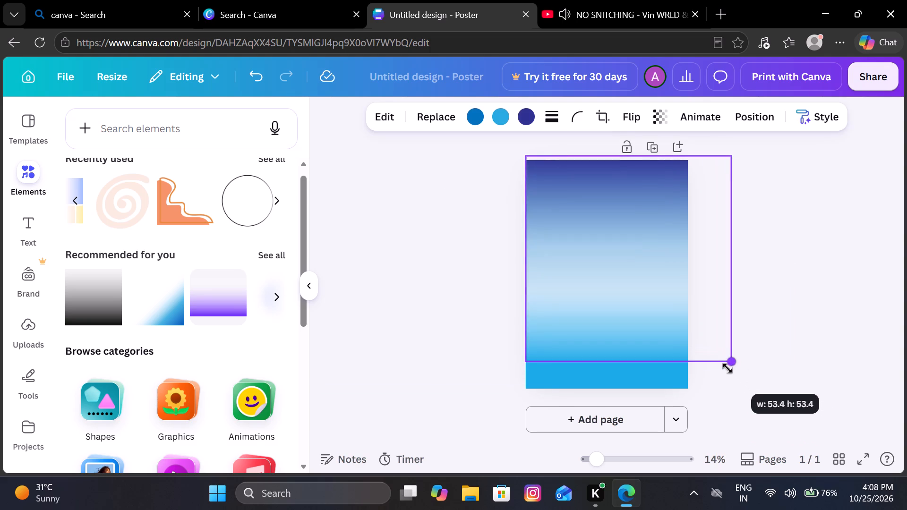
drag(727, 368, 719, 361)
click(369, 212)
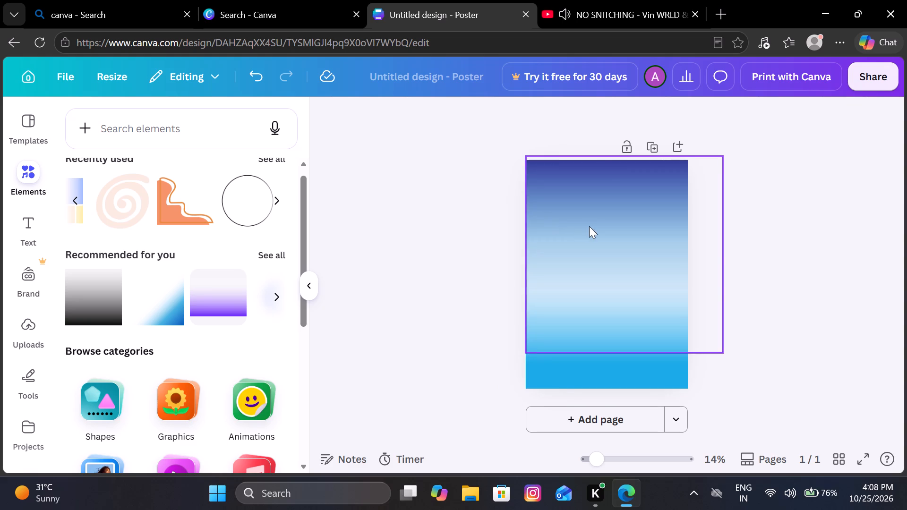
click(589, 226)
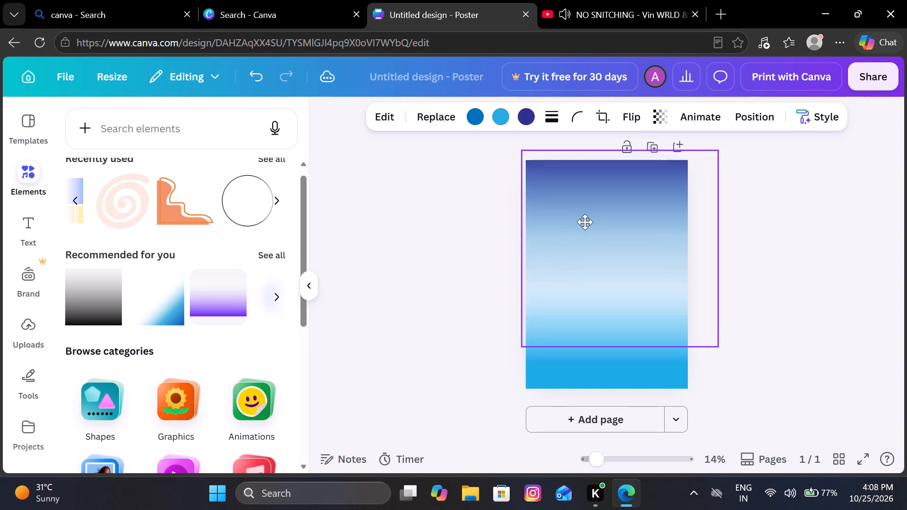
click(442, 214)
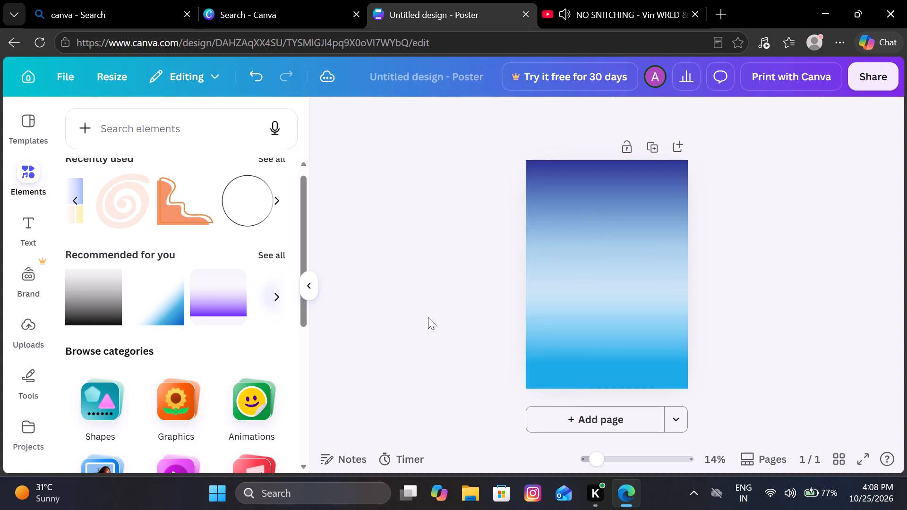
Shift the wide bright blue gradient slightly to the right, keeping its base on the page's bottom edge.
drag(583, 336, 607, 337)
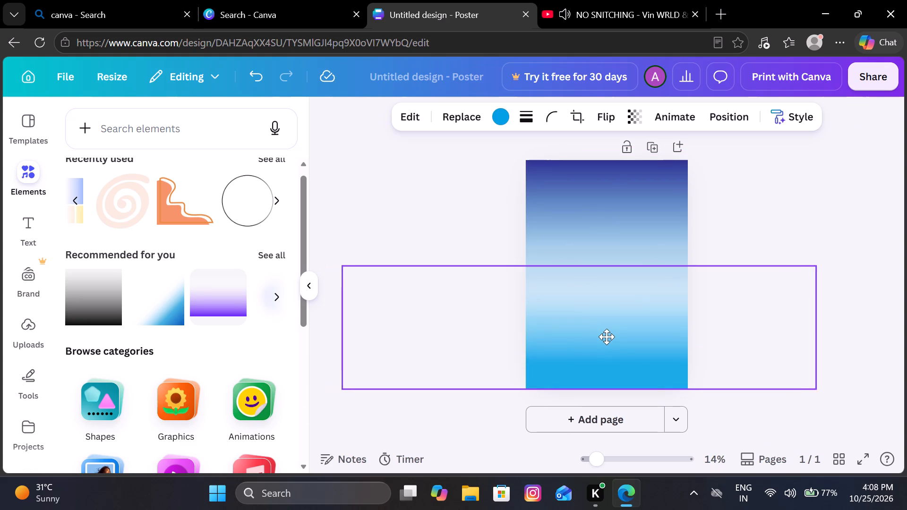
drag(607, 337, 612, 339)
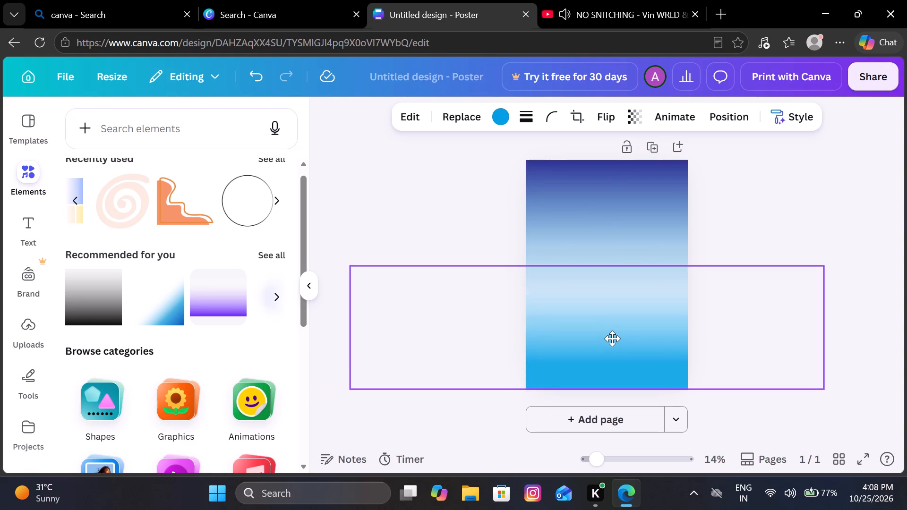
drag(612, 339, 612, 339)
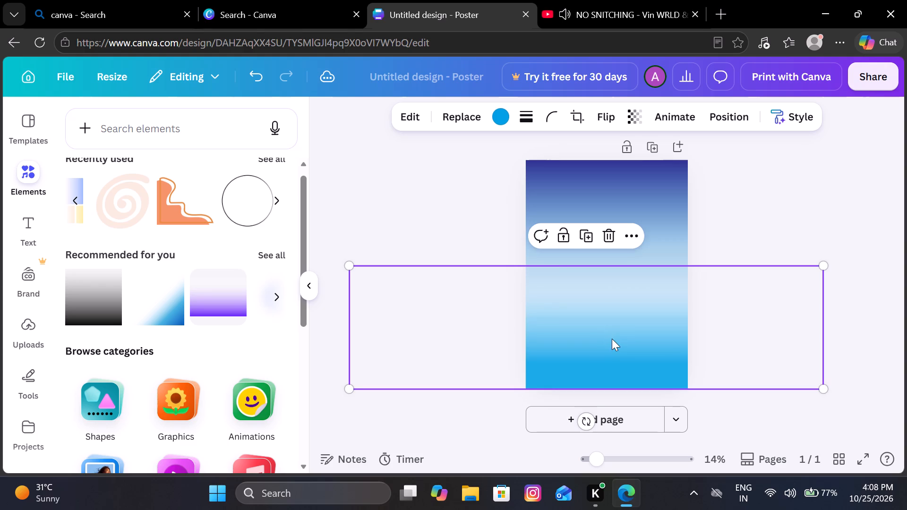
click(453, 251)
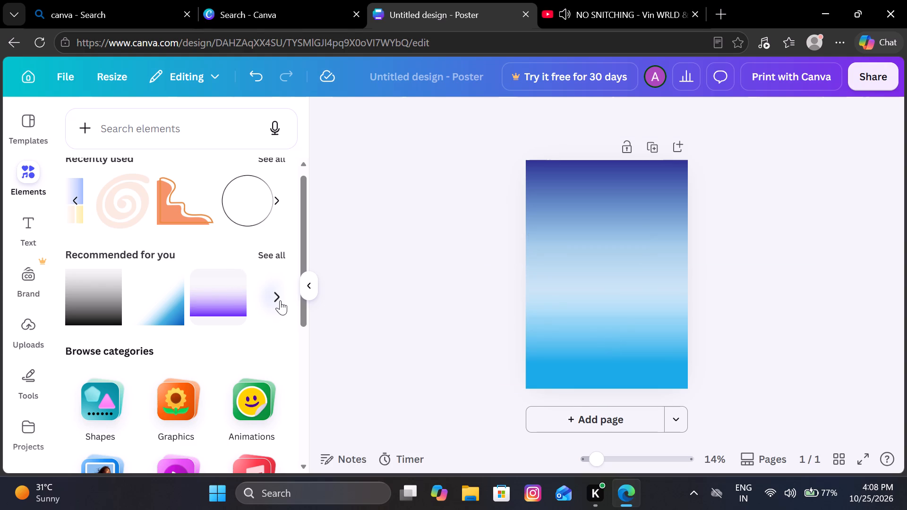
Insert the recommended diagonal blue corner gradient, enlarge it, and fit it into the page's bottom-right corner.
click(280, 300)
click(68, 297)
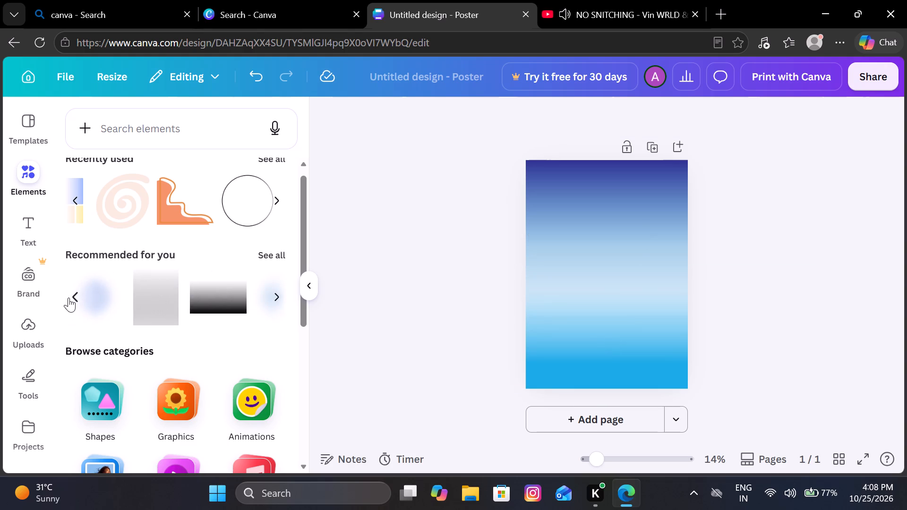
click(165, 309)
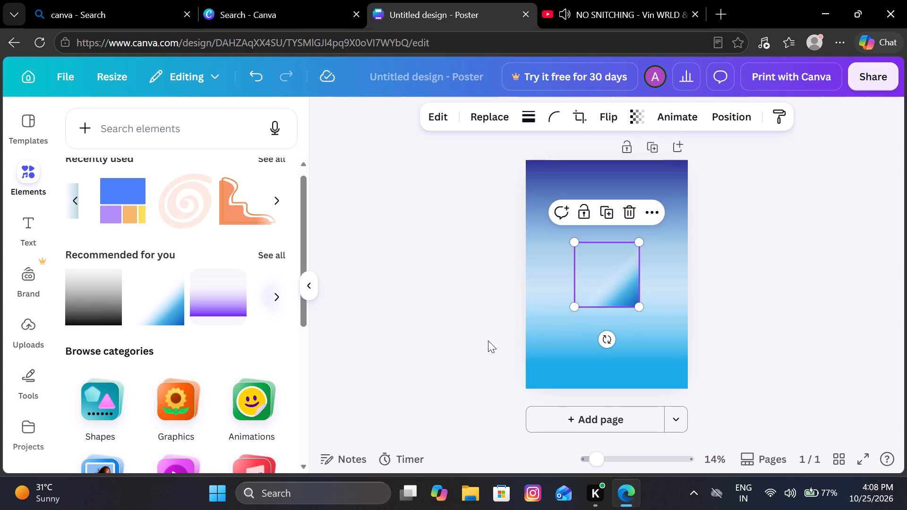
drag(639, 304, 678, 357)
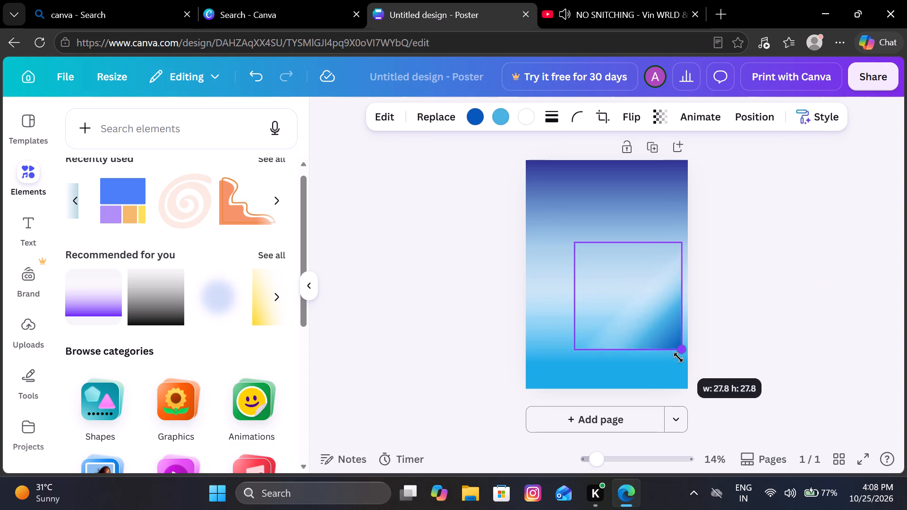
drag(678, 357, 701, 395)
drag(670, 331, 639, 335)
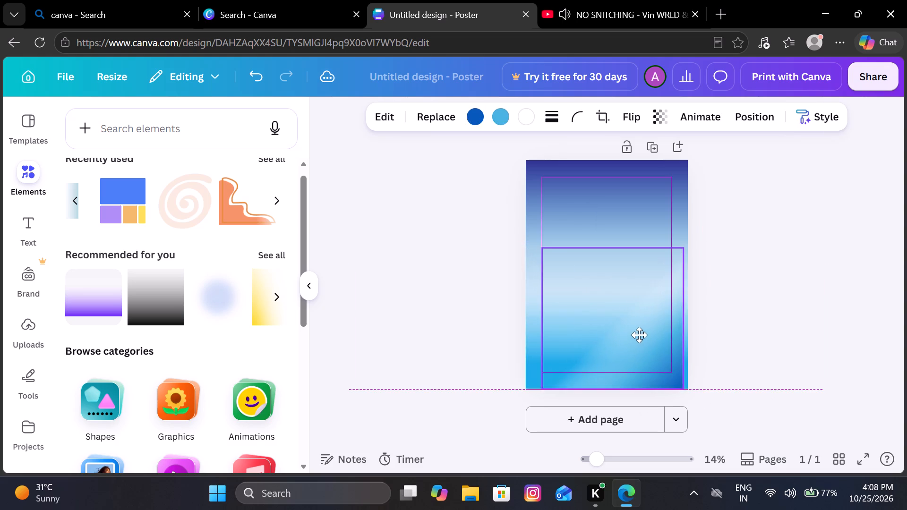
drag(639, 335, 643, 332)
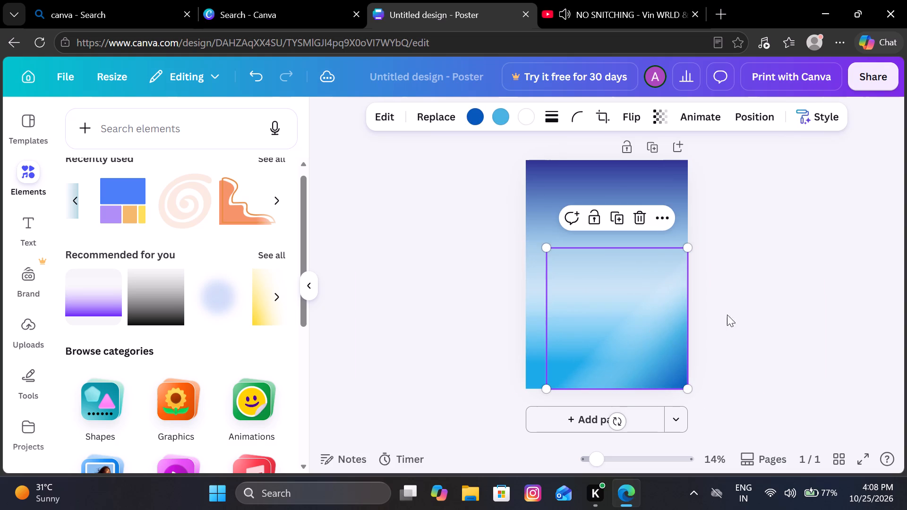
click(743, 310)
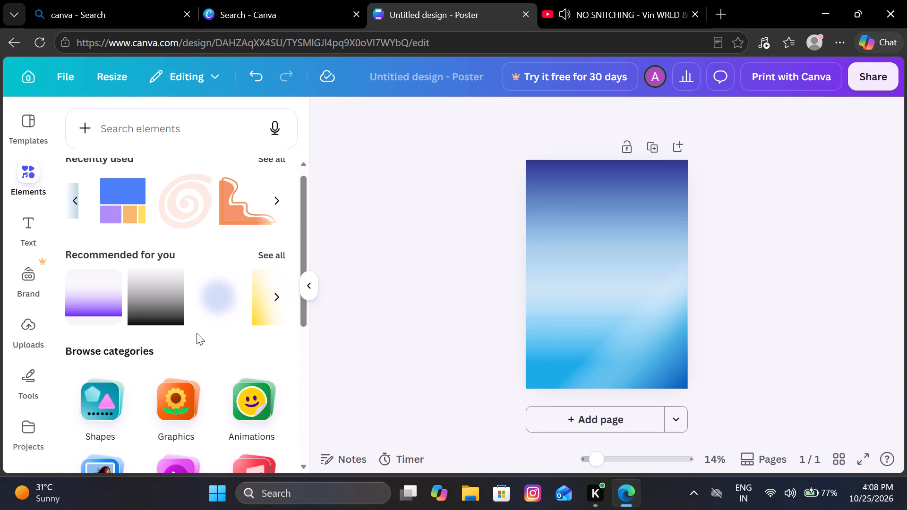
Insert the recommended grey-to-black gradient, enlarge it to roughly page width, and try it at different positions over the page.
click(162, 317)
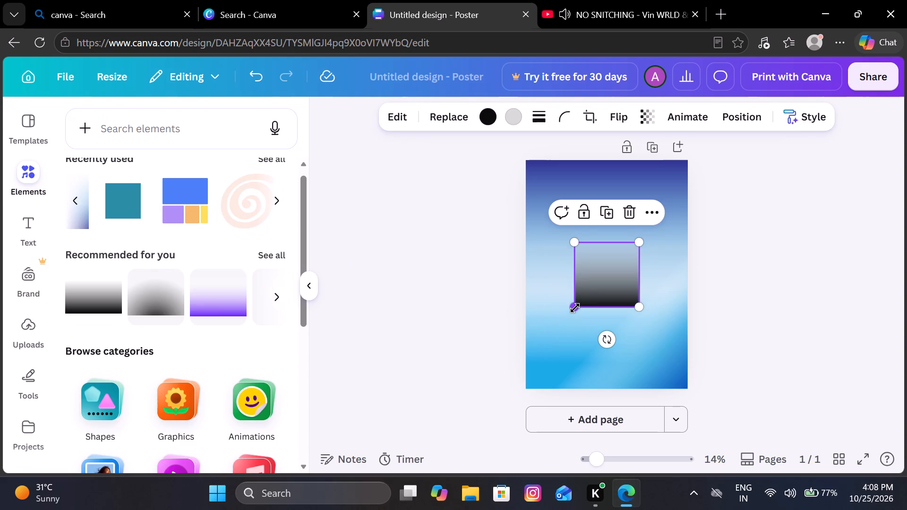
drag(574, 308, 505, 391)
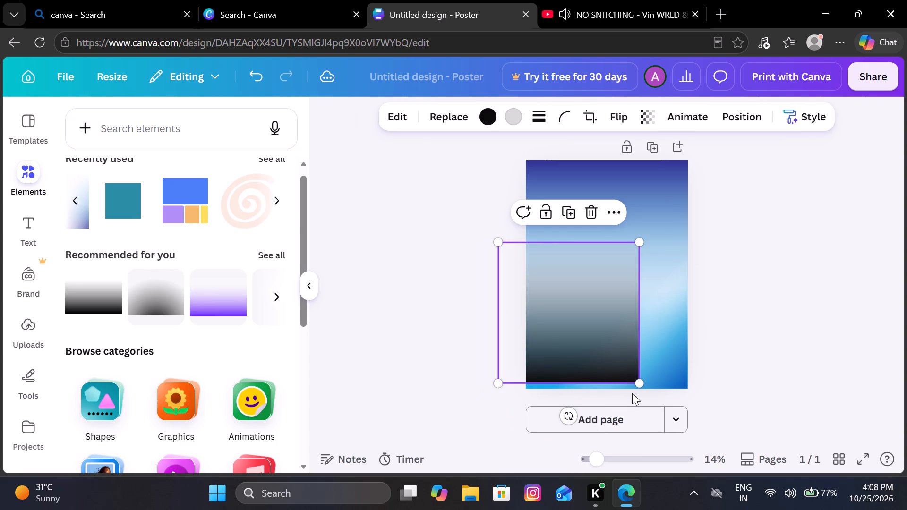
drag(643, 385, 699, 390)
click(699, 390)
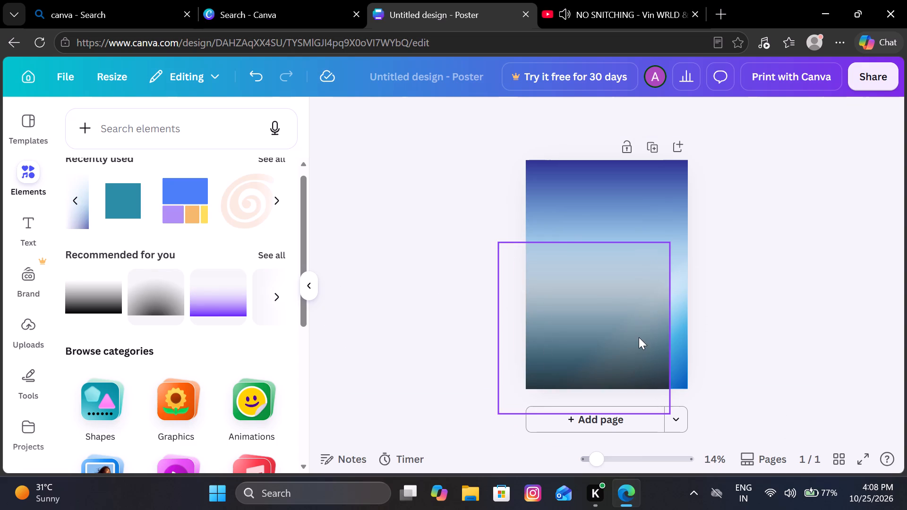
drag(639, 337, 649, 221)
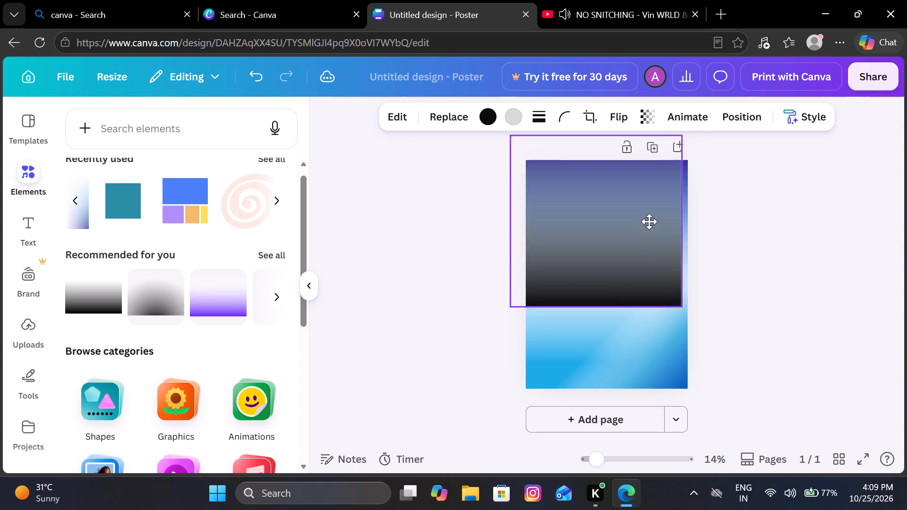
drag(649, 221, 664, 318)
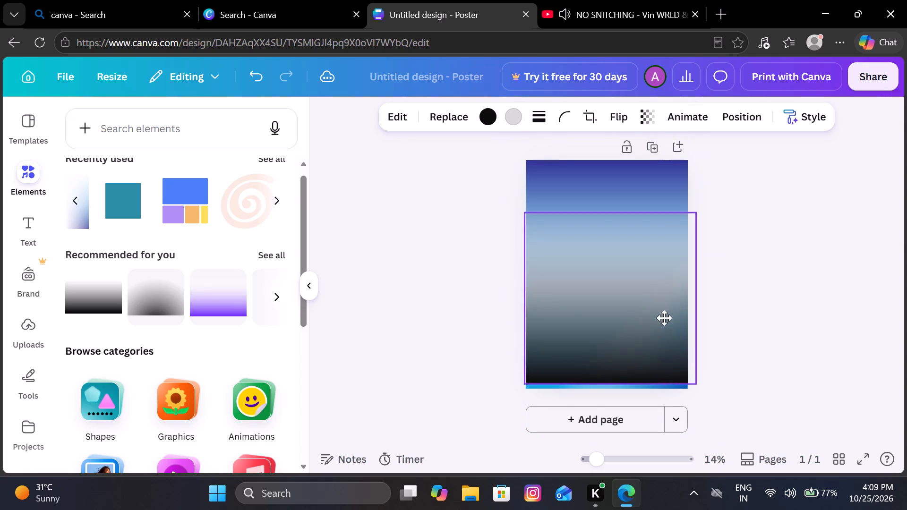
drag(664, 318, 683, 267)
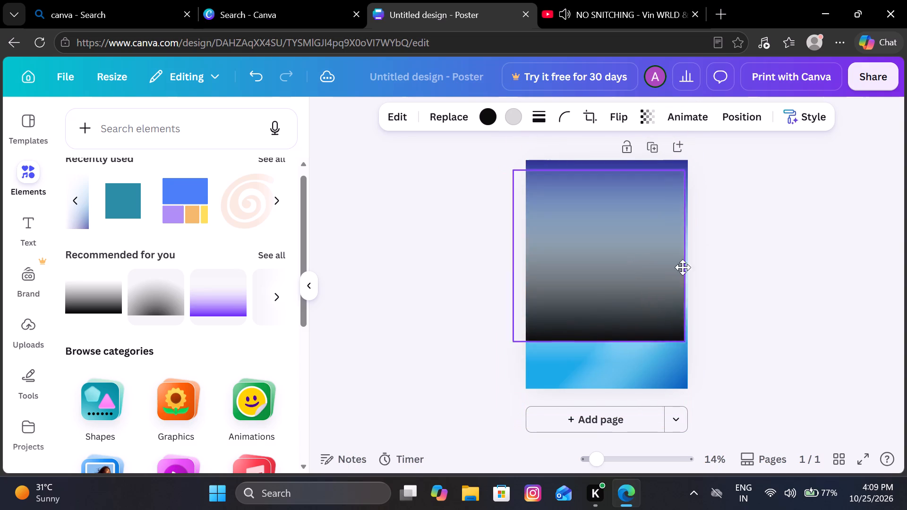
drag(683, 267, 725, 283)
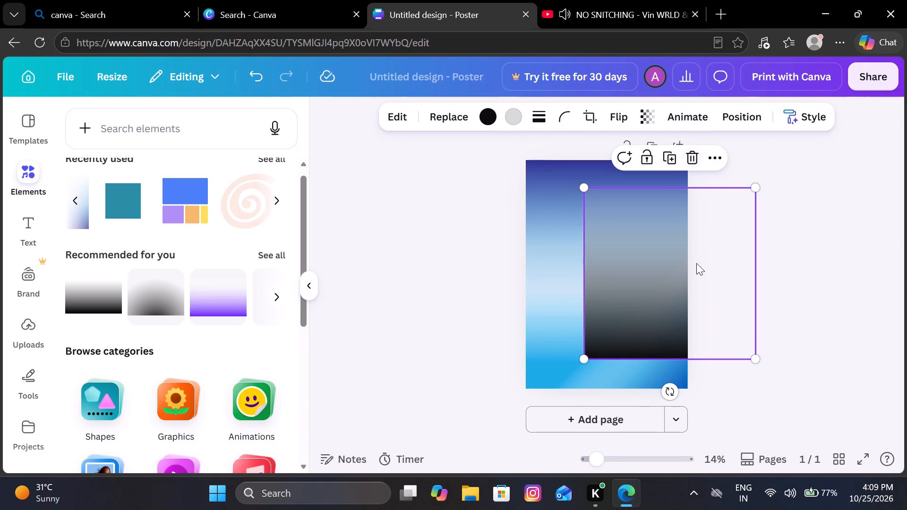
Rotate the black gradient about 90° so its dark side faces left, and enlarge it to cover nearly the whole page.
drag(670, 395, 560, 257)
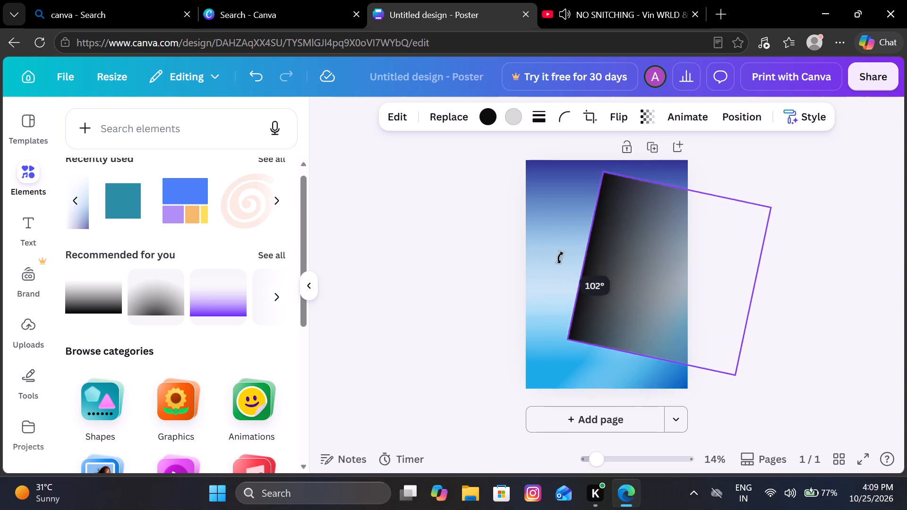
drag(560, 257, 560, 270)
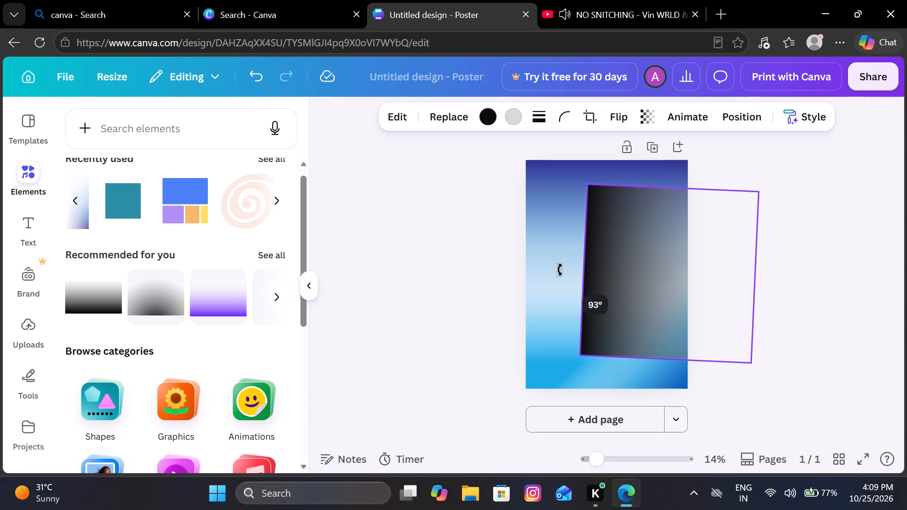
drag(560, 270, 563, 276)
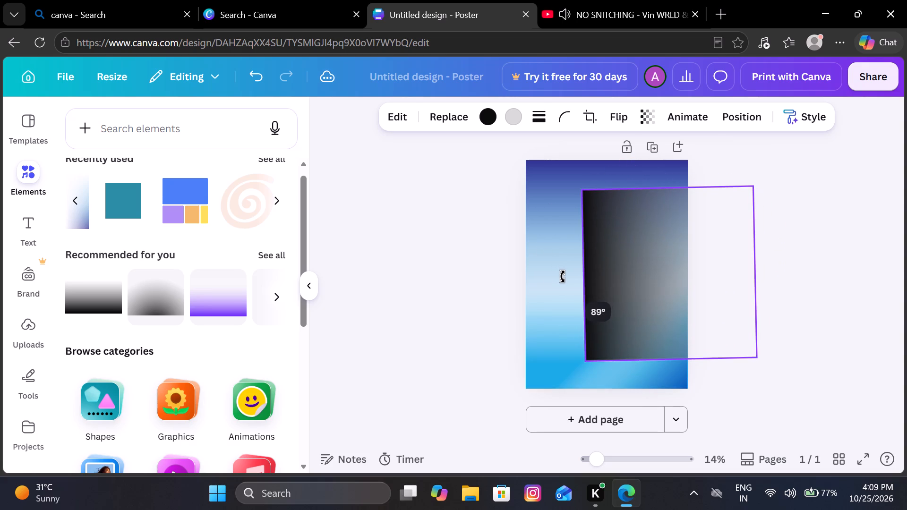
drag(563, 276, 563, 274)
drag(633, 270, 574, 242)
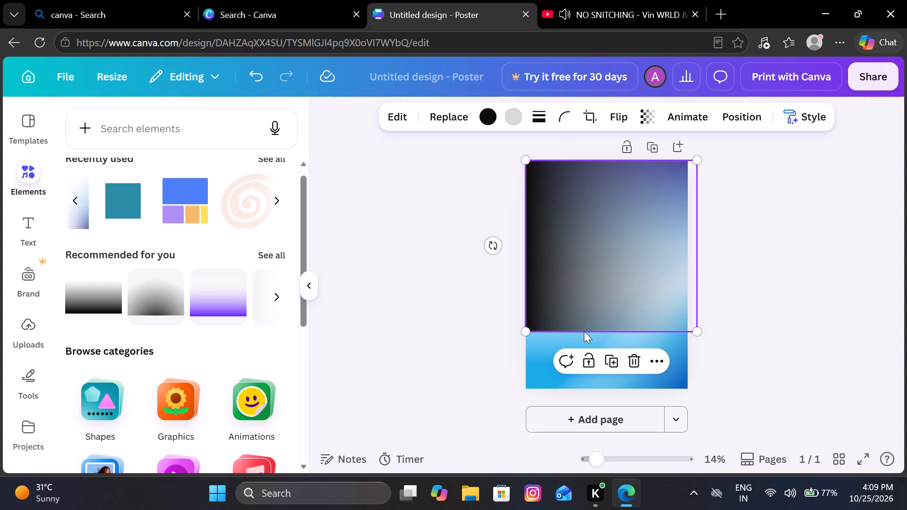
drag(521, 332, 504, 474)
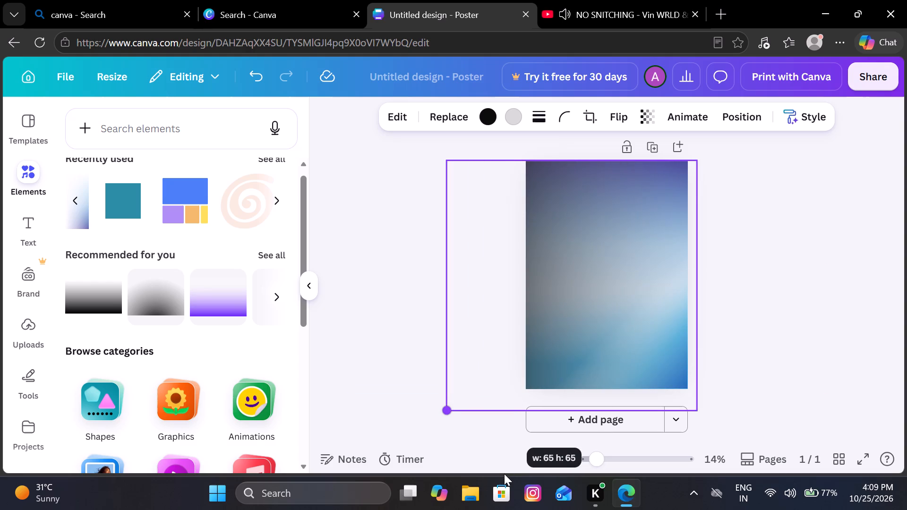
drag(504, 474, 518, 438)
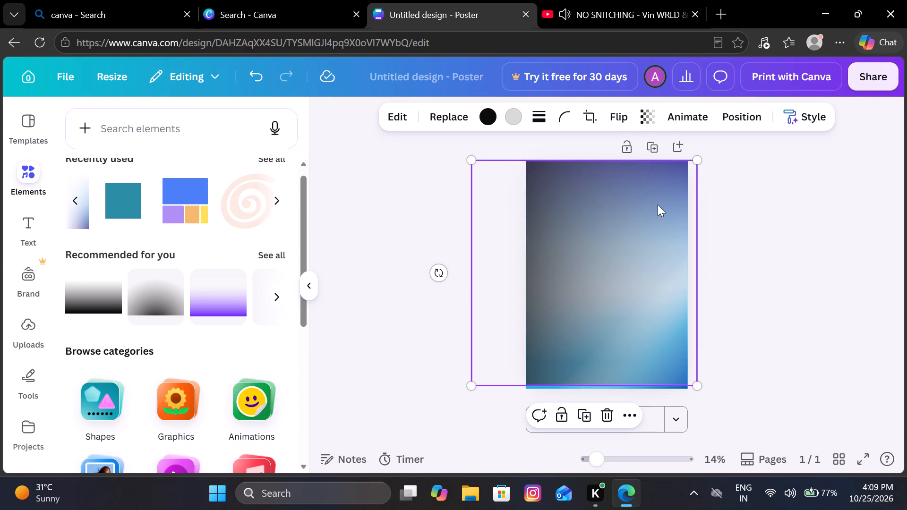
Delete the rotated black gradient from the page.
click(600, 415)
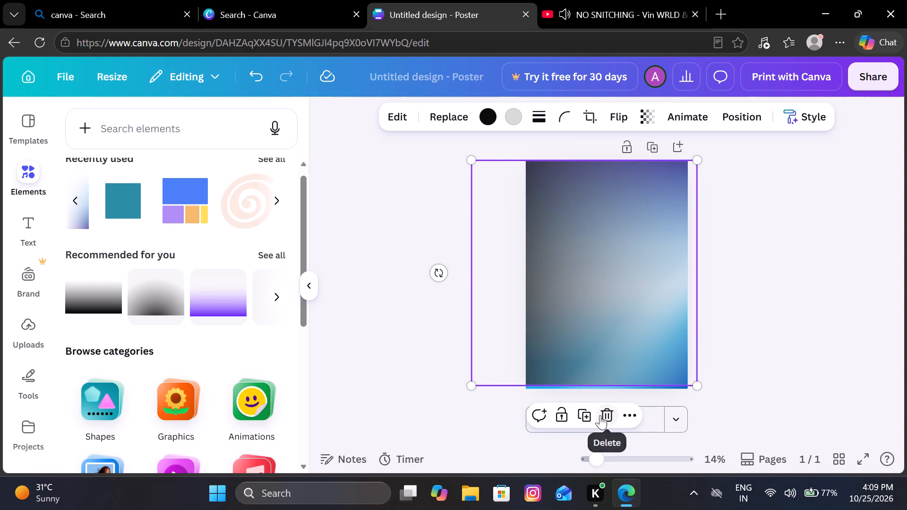
Search the elements library for "shadow mountain" and insert the photo of the dark flat-topped cliff against a pale sky.
scroll(185, 315, down, 5)
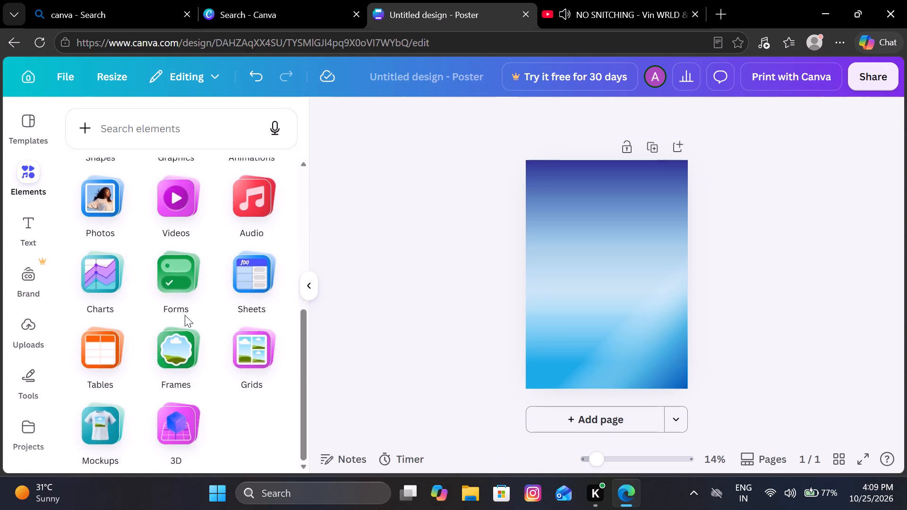
scroll(185, 315, up, 3)
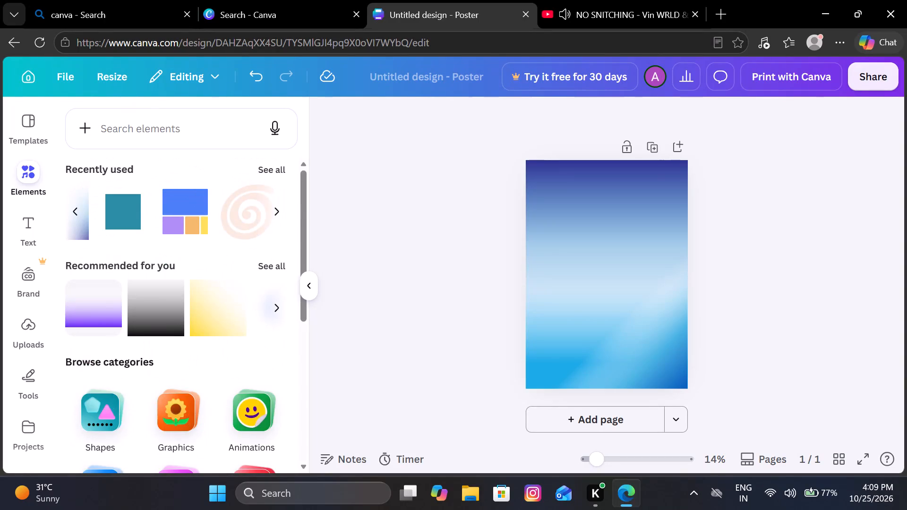
click(179, 129)
text(sh)
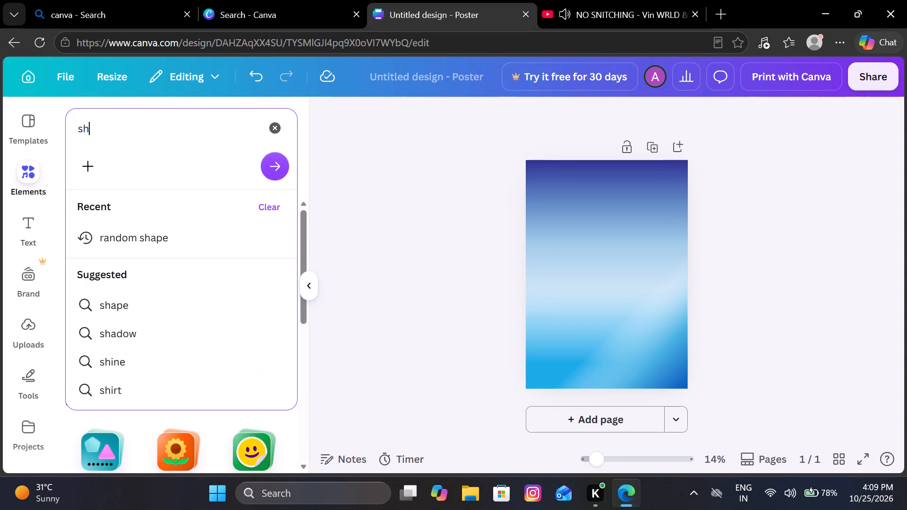
text(ado)
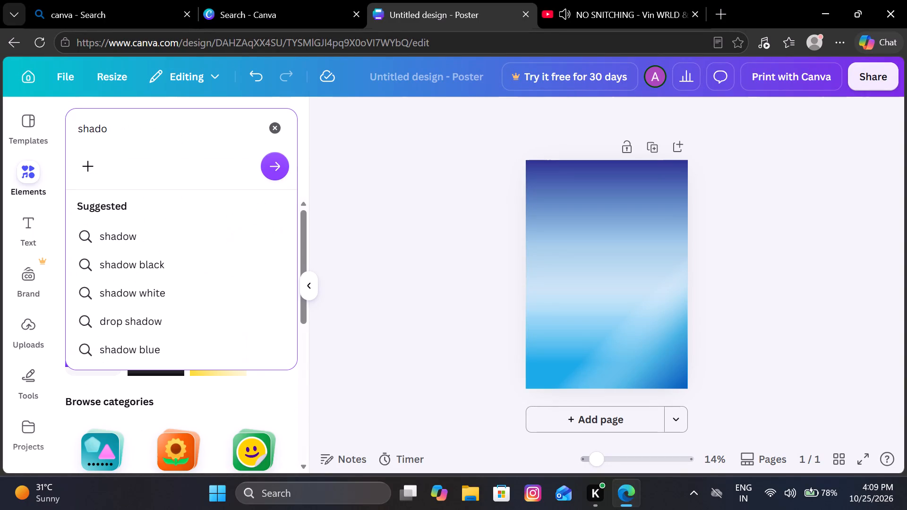
key(w)
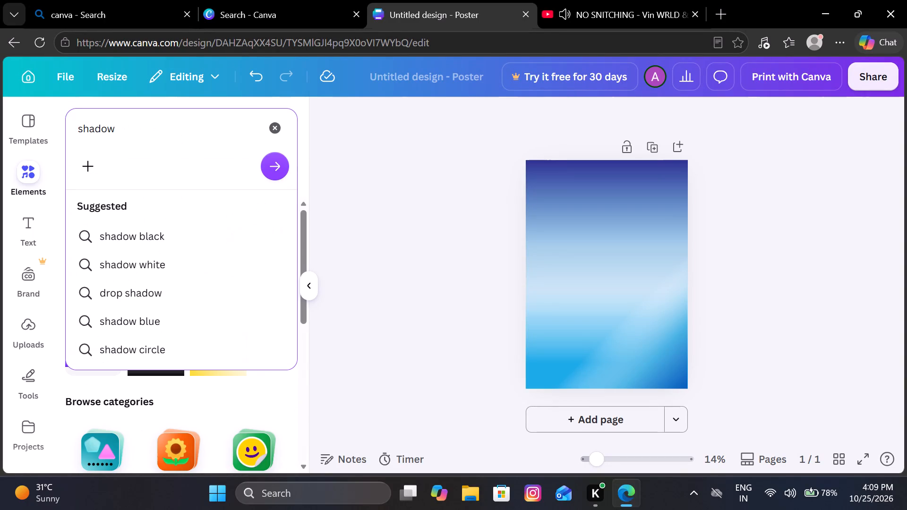
key(space)
text(mountail)
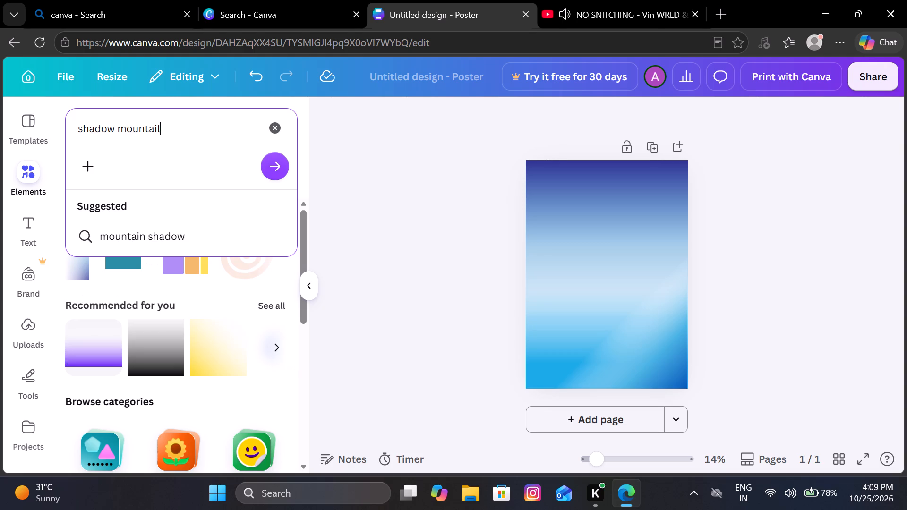
key(BackSpace)
key(n)
key(Return)
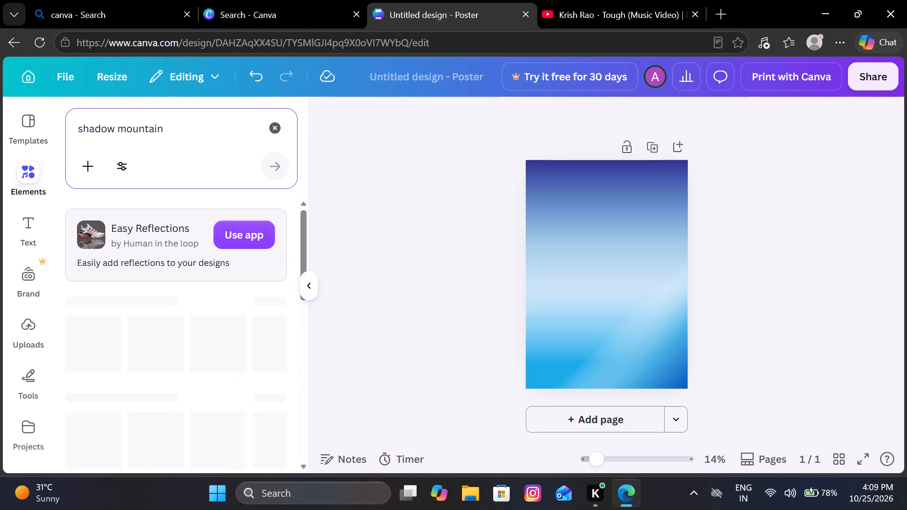
scroll(168, 388, down, 1)
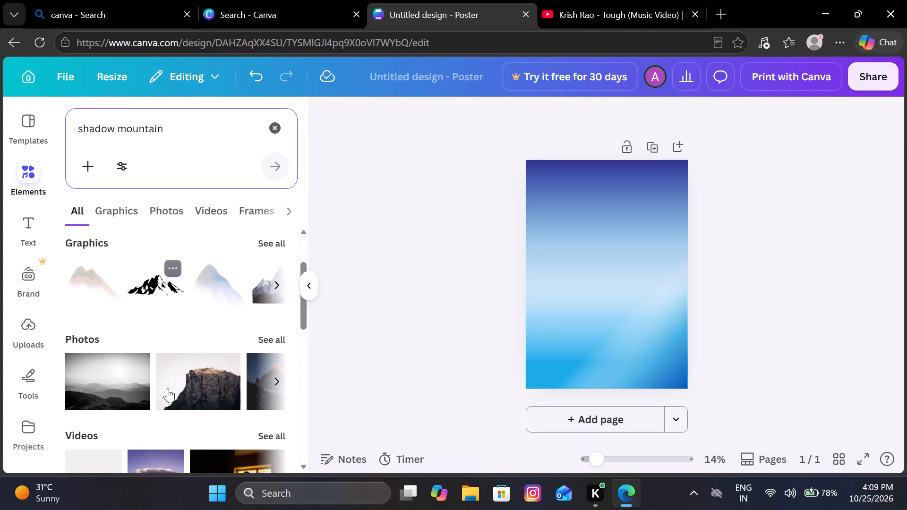
scroll(168, 388, down, 2)
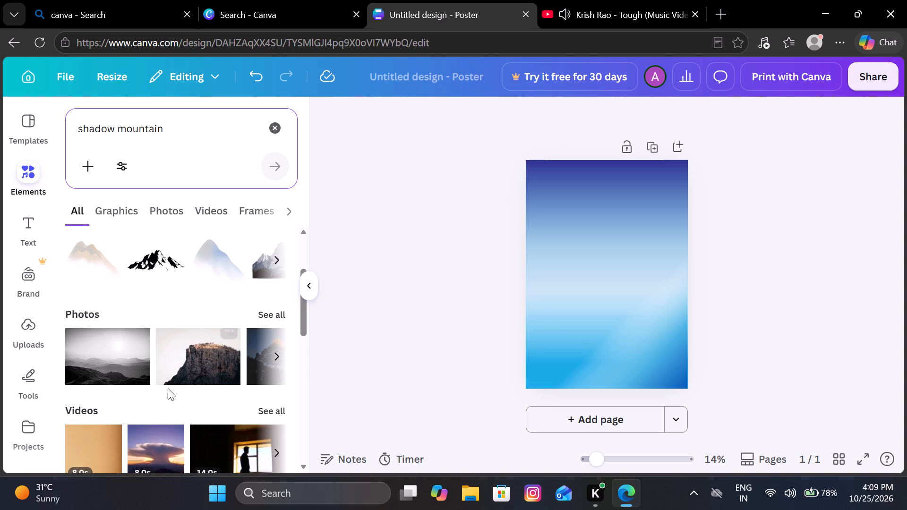
scroll(168, 388, down, 1)
click(203, 343)
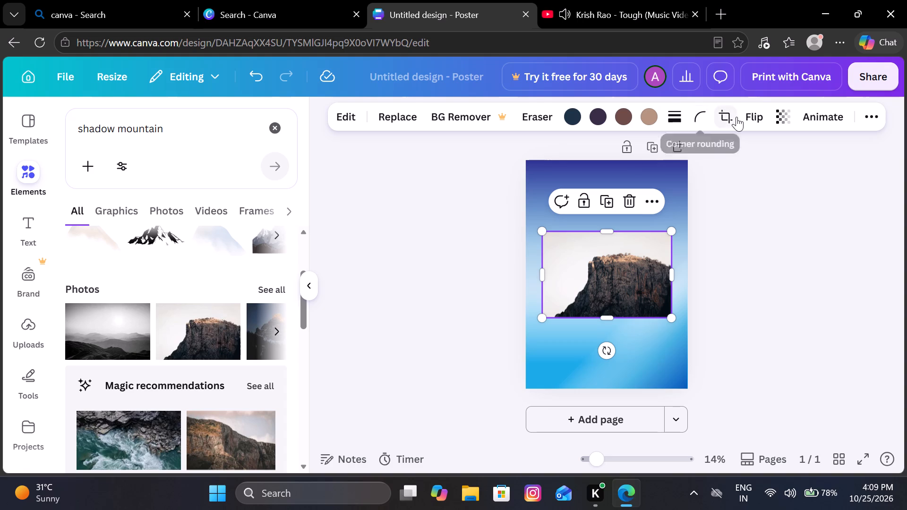
Flip the cliff photo horizontally, rotate it 180°, and flip it horizontally again so the rock hangs upside down on the left.
click(752, 115)
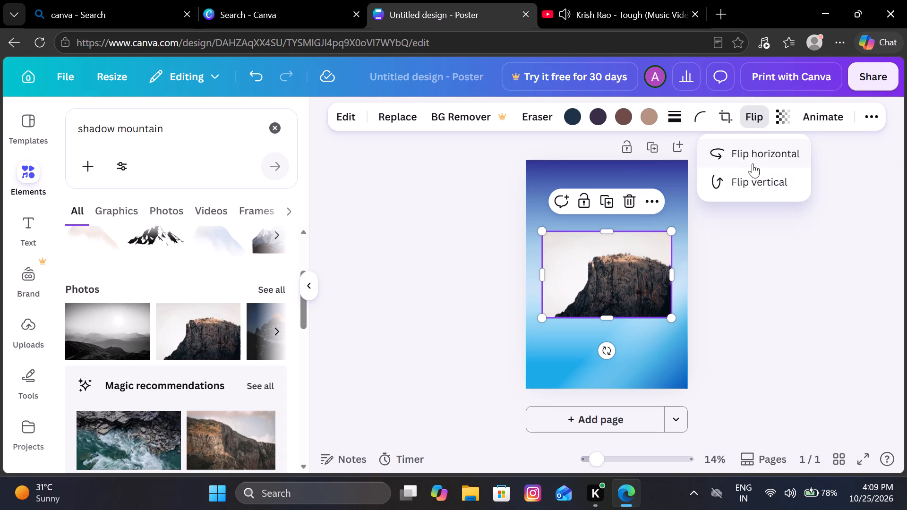
click(753, 163)
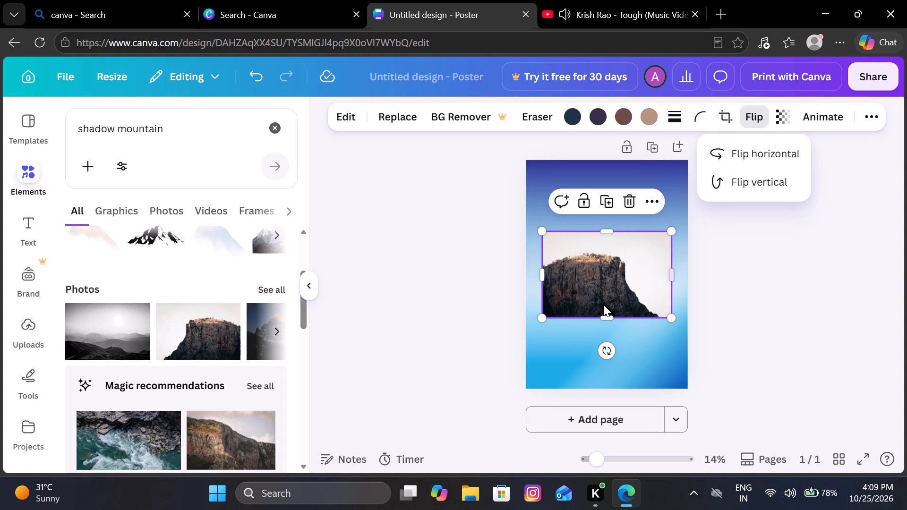
click(609, 354)
drag(609, 354, 606, 203)
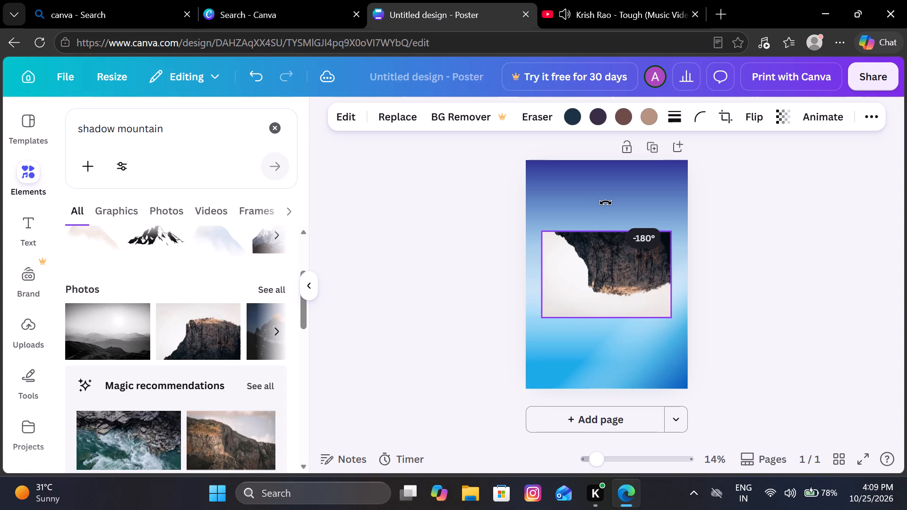
drag(606, 203, 605, 202)
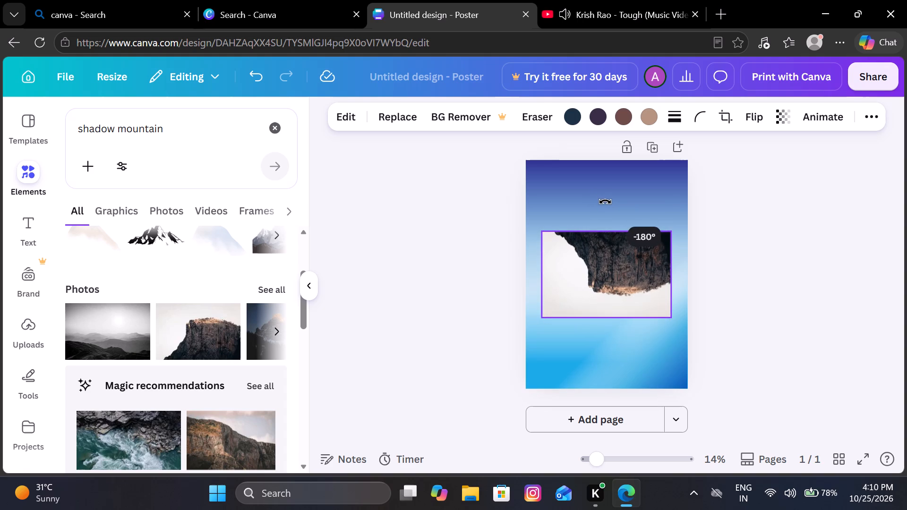
drag(605, 202, 606, 202)
click(753, 113)
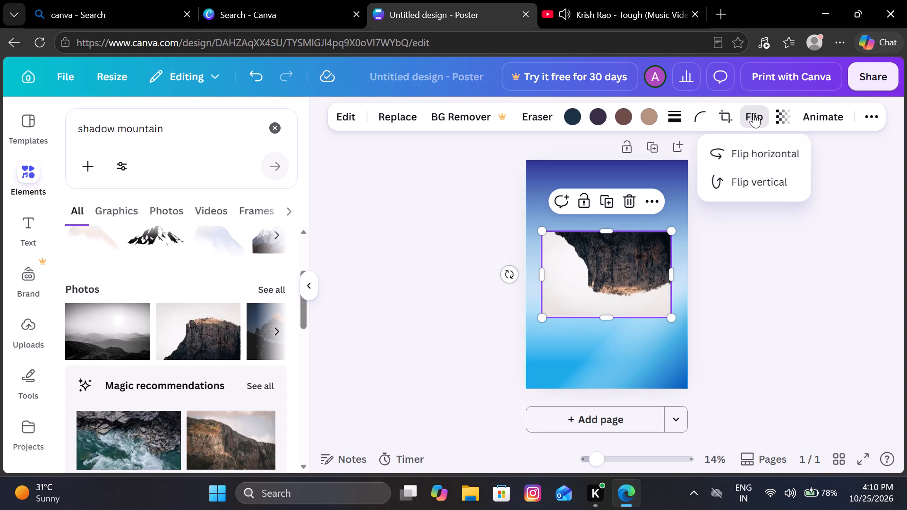
click(752, 153)
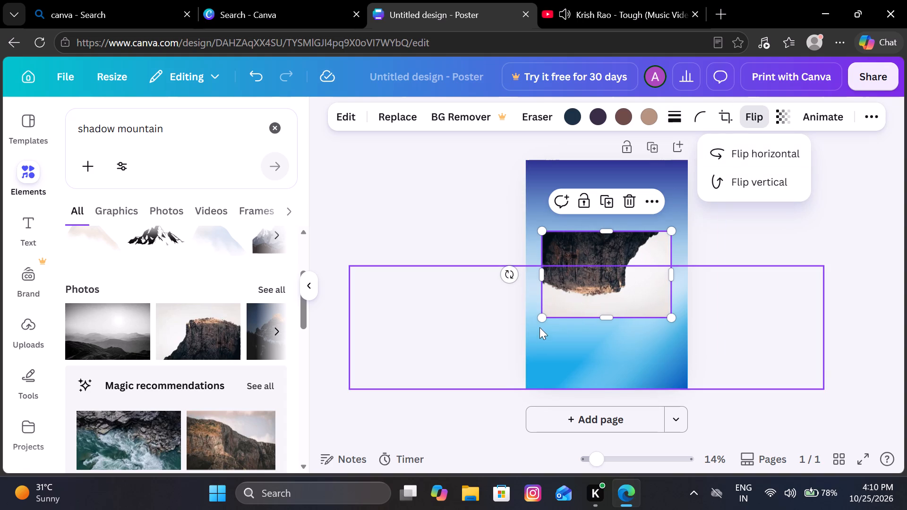
Enlarge the upside-down cliff photo from its lower-left corner to about 71 × 48, extending past the page's left and bottom edges.
drag(539, 320, 408, 399)
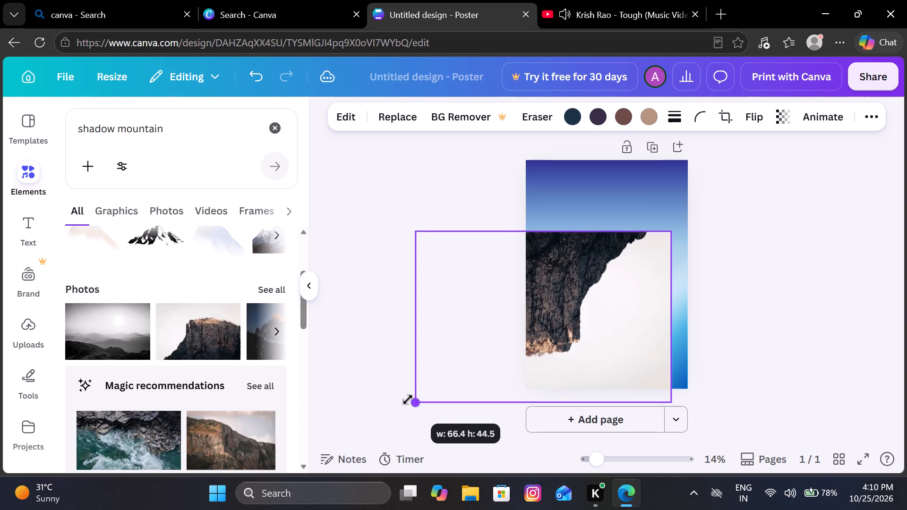
drag(408, 399, 393, 411)
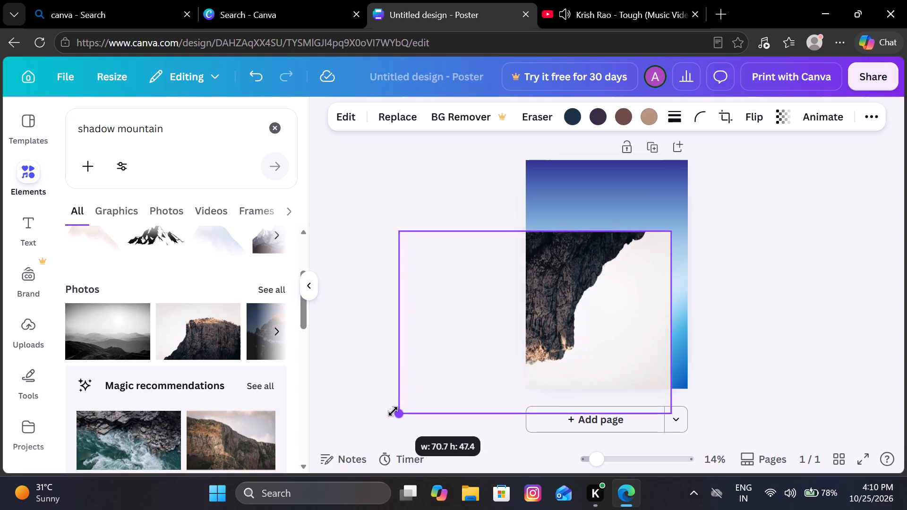
drag(393, 411, 391, 412)
click(650, 322)
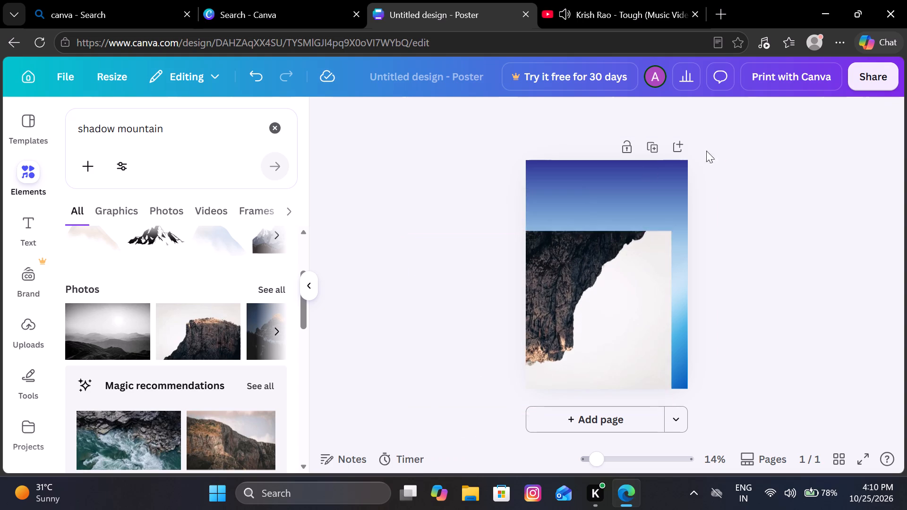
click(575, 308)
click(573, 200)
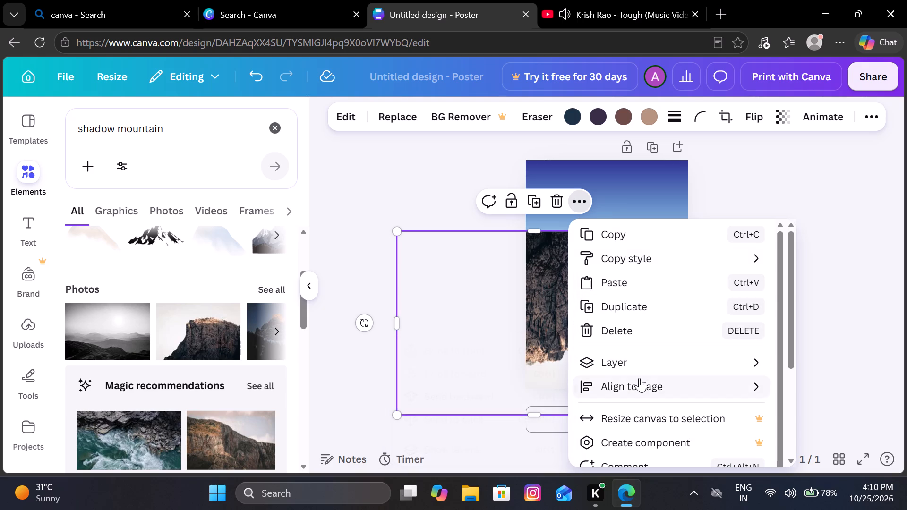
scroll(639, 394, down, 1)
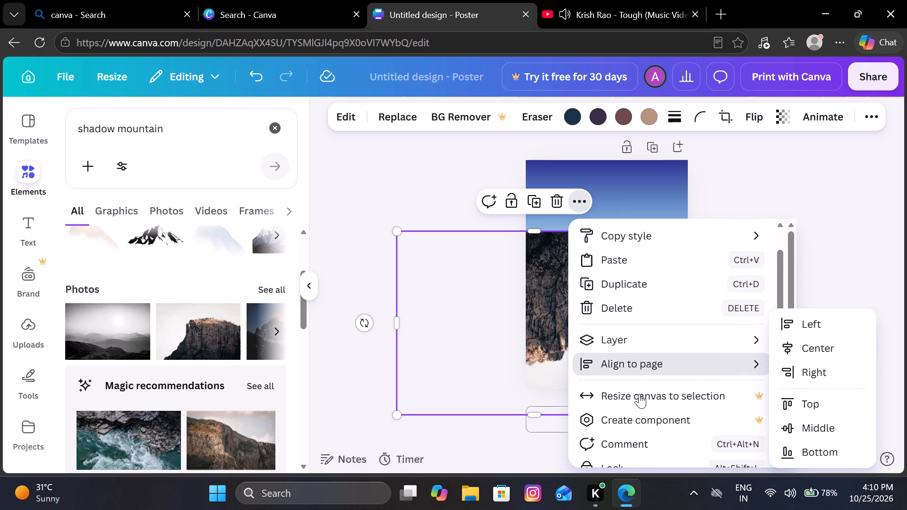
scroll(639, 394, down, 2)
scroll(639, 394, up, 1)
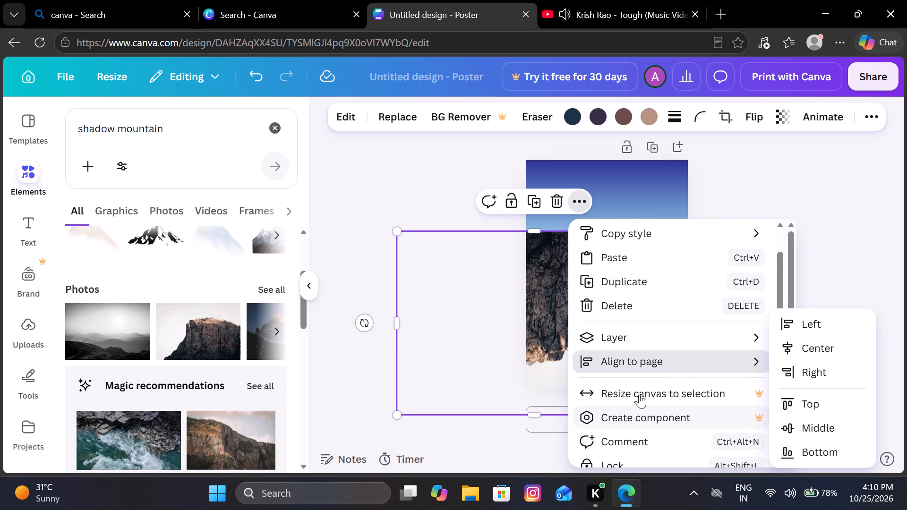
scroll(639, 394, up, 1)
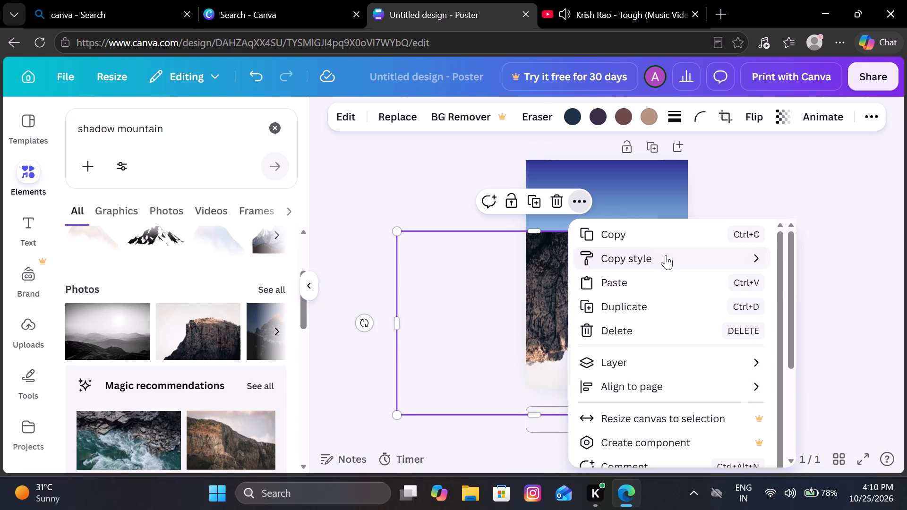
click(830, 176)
Look through the cliff photo's image editing tools, style matches, filters and adjustment settings.
click(564, 284)
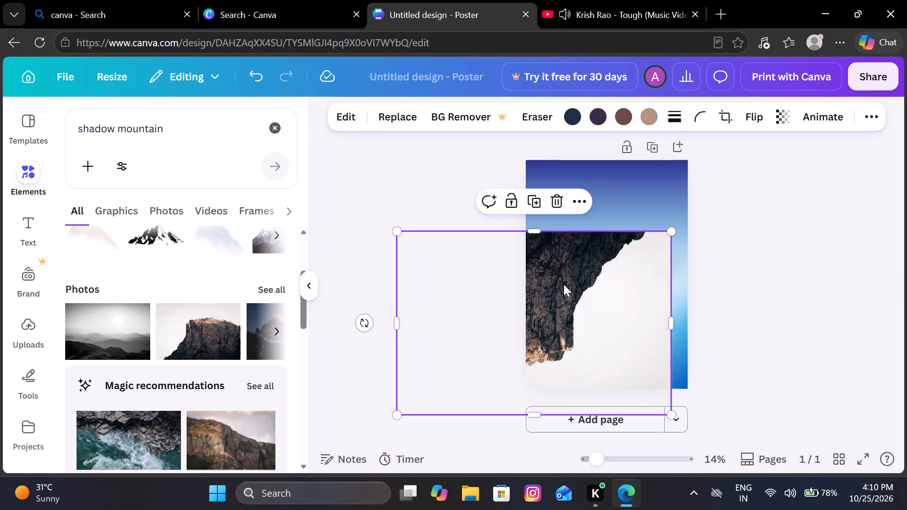
click(349, 120)
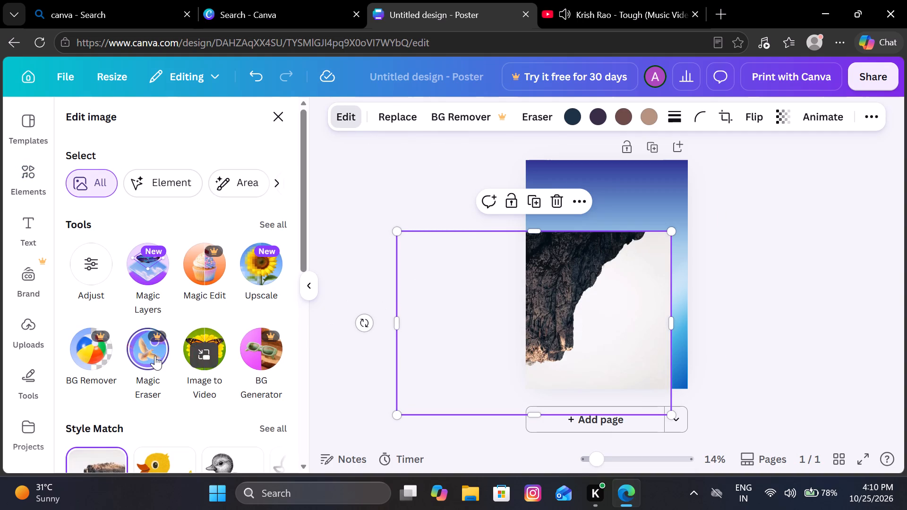
scroll(155, 356, down, 5)
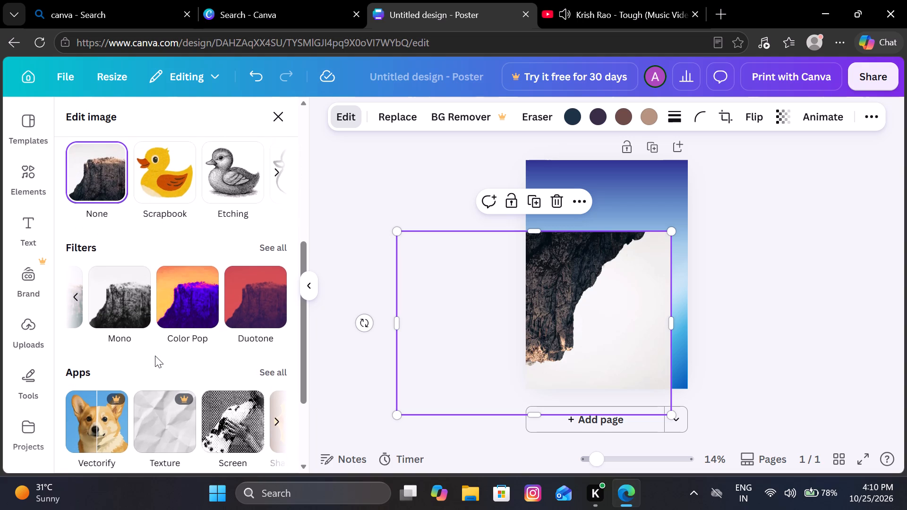
scroll(155, 356, down, 2)
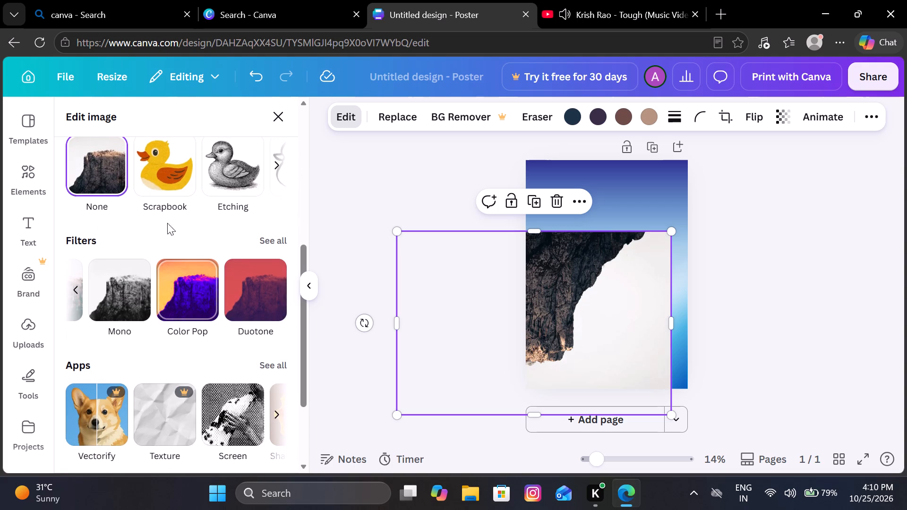
scroll(171, 222, up, 3)
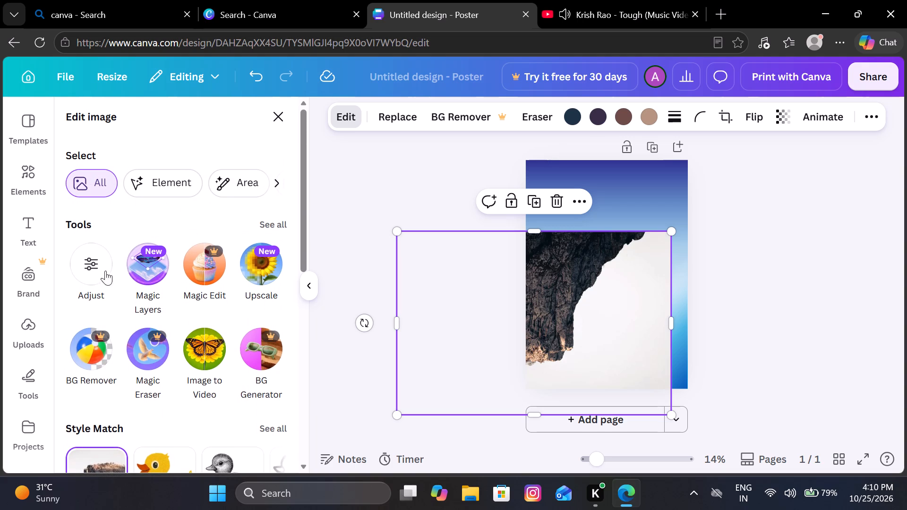
click(75, 280)
scroll(177, 252, down, 1)
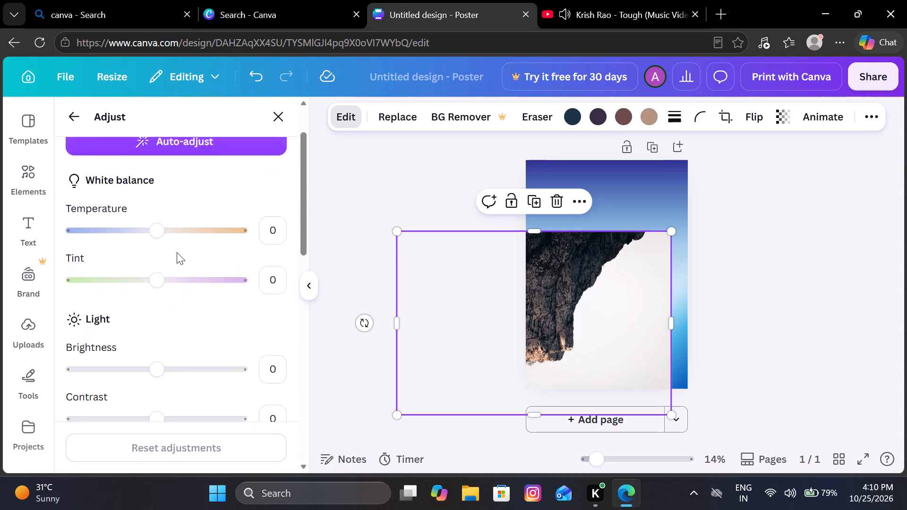
scroll(177, 252, down, 2)
scroll(177, 252, up, 2)
click(240, 171)
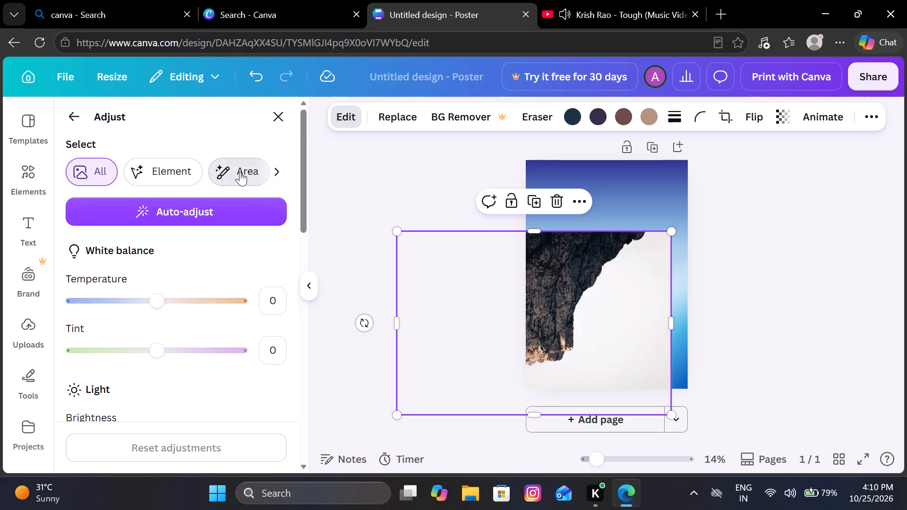
click(291, 114)
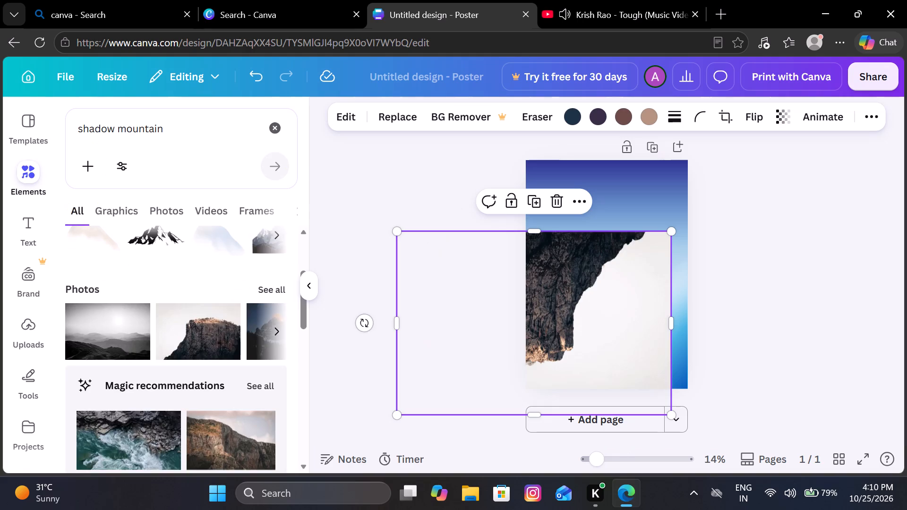
scroll(229, 320, down, 4)
scroll(229, 320, up, 3)
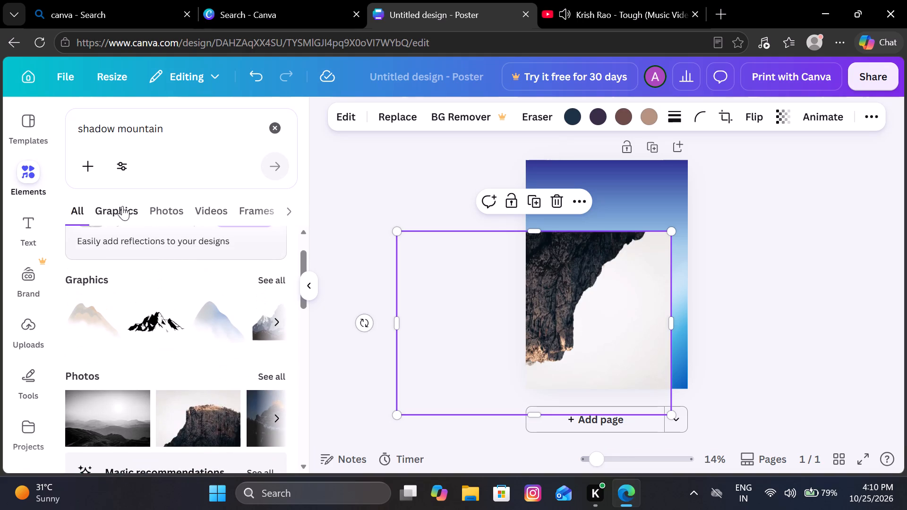
Look through the cliff photo's editing tools, filters, apps and shadow effects, and check its element selection mode.
click(344, 116)
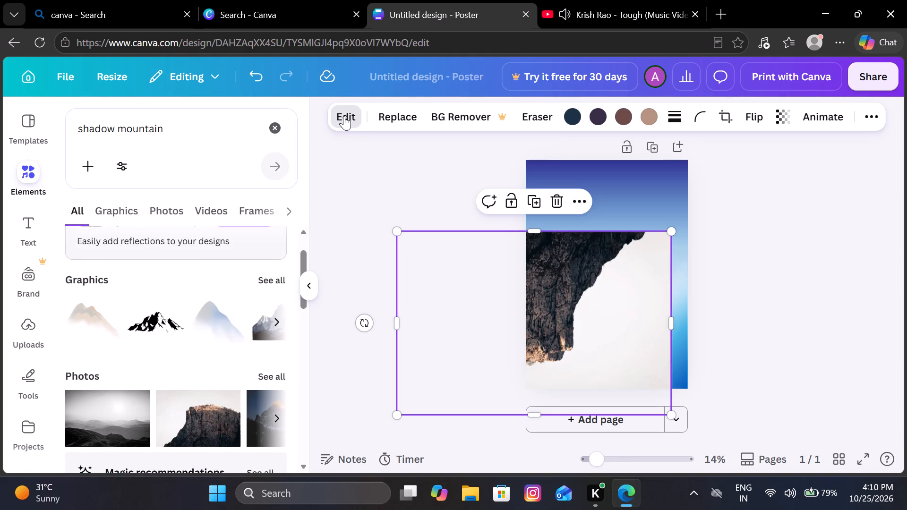
scroll(236, 231, down, 6)
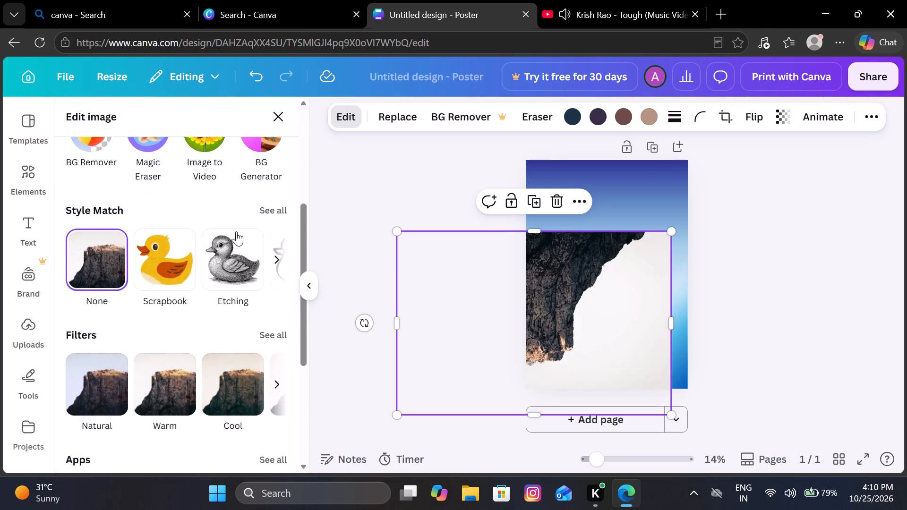
scroll(236, 231, down, 2)
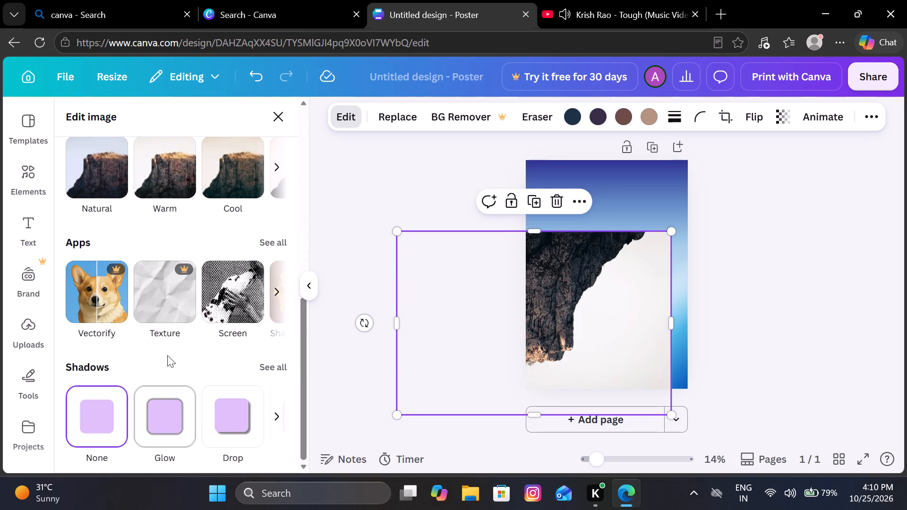
scroll(167, 355, up, 4)
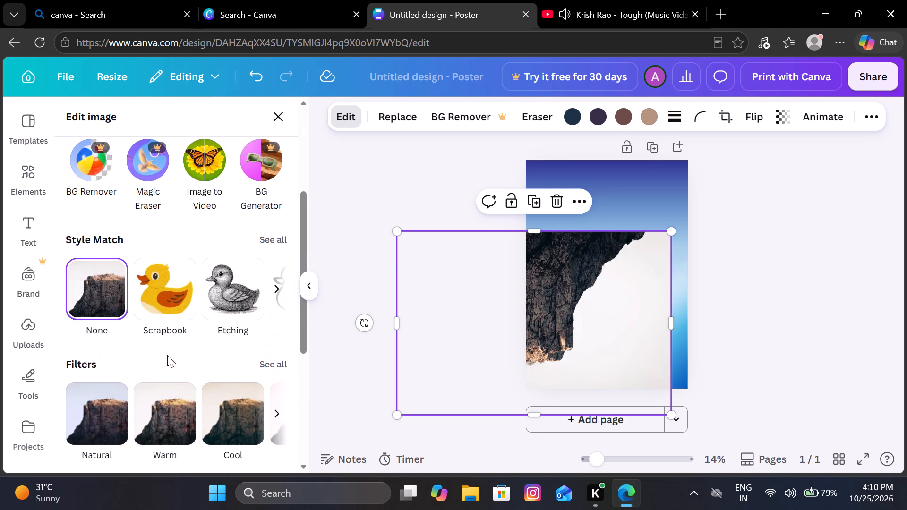
scroll(167, 355, up, 2)
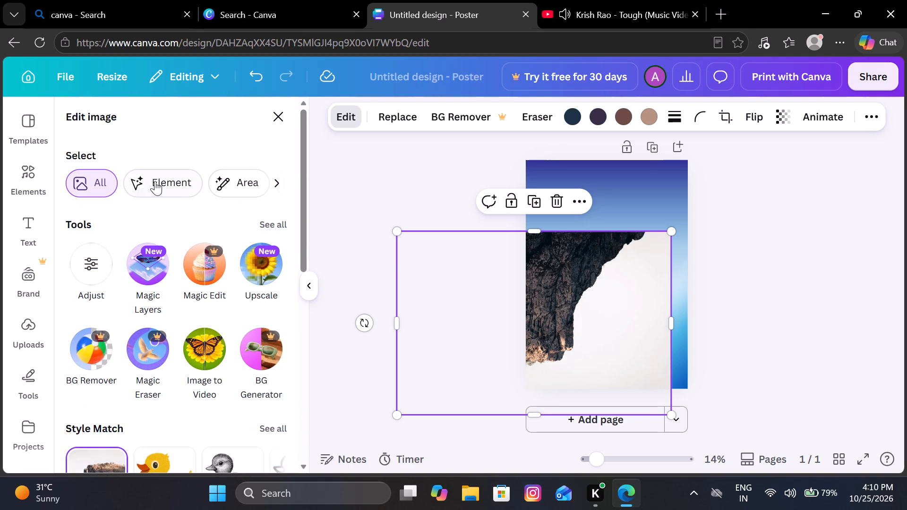
click(158, 186)
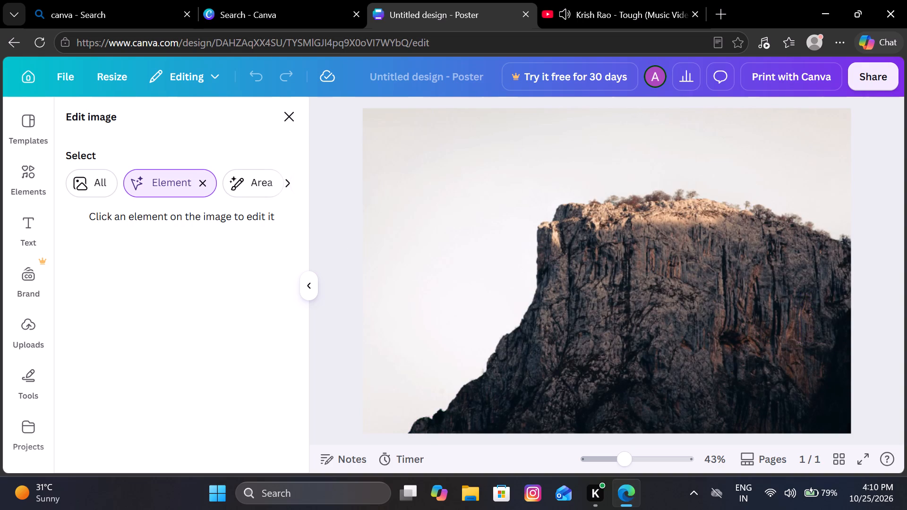
click(311, 286)
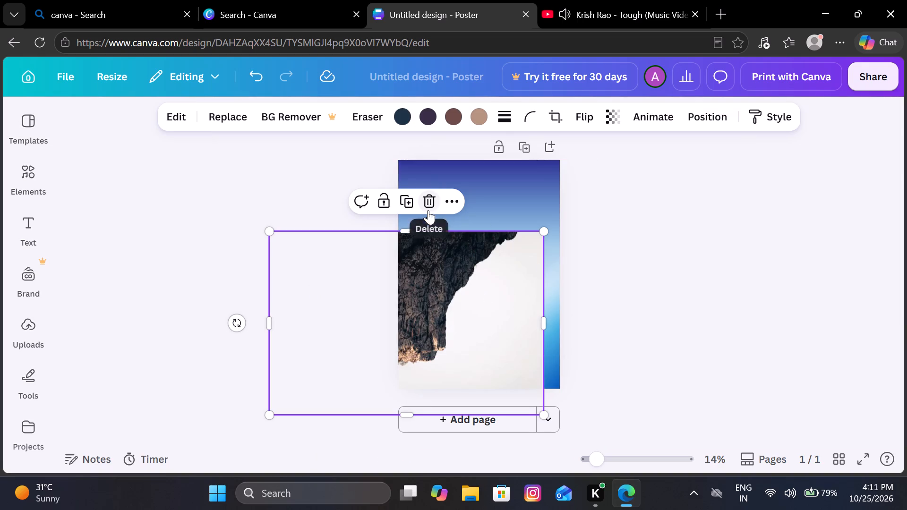
Delete the upside-down cliff photo from the poster.
click(428, 210)
Browse the "shadow mountain" graphics and insert the black jagged mountain silhouette onto the poster.
click(36, 178)
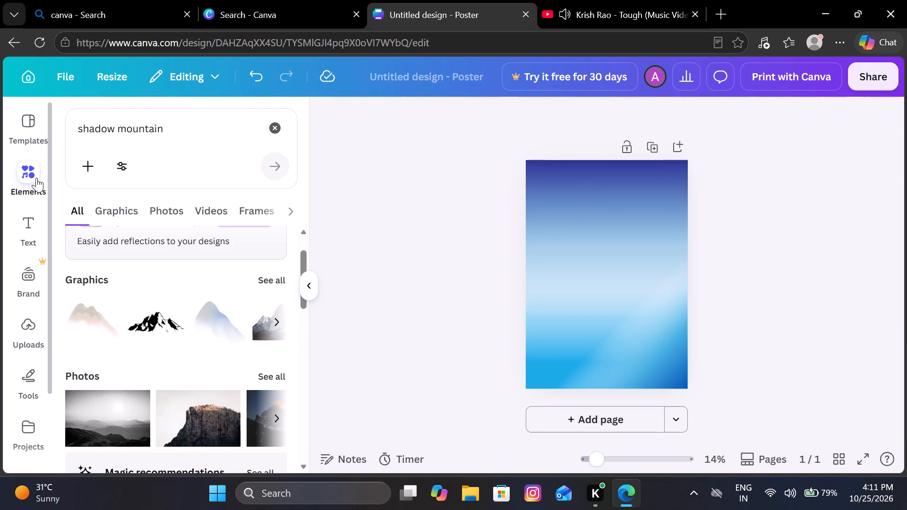
scroll(171, 325, down, 4)
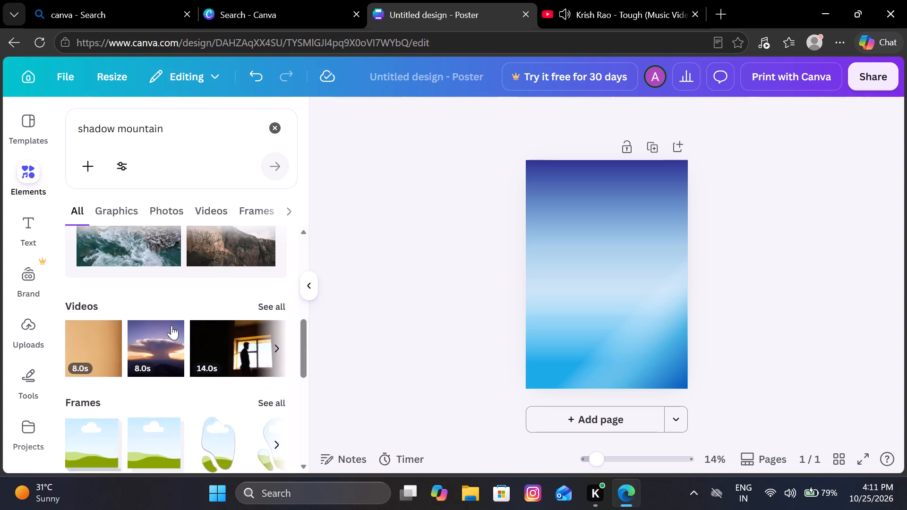
scroll(171, 325, down, 2)
scroll(171, 325, up, 1)
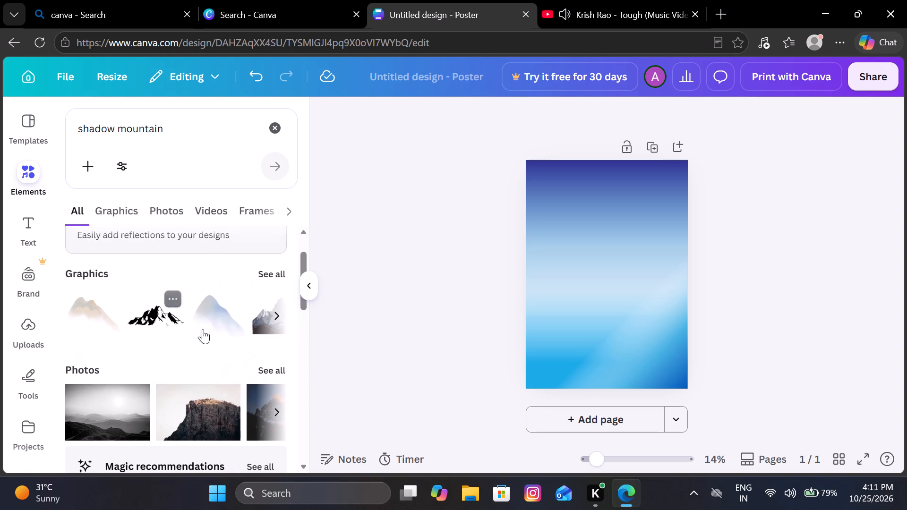
click(274, 321)
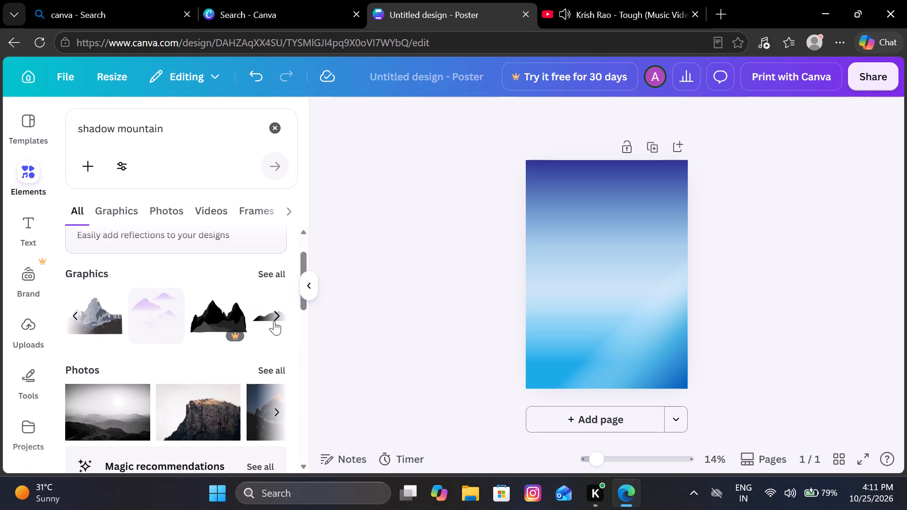
click(274, 321)
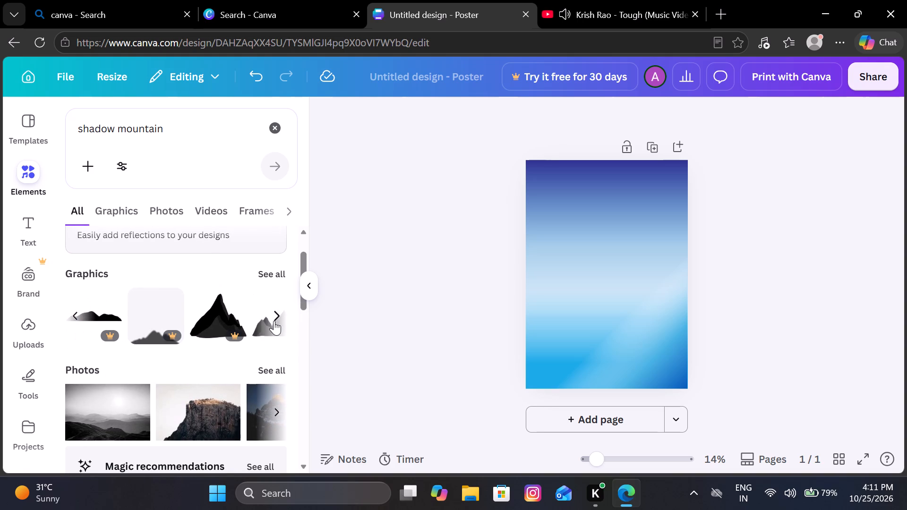
click(274, 321)
click(274, 321)
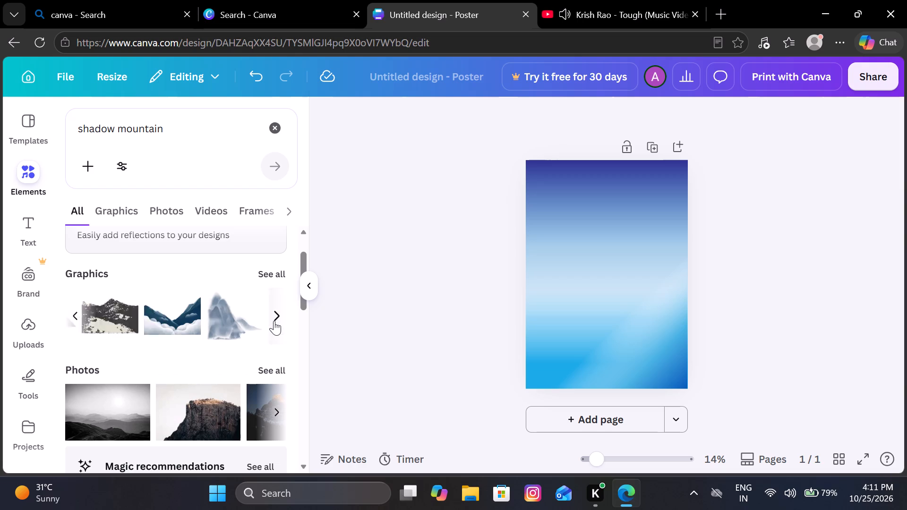
click(74, 314)
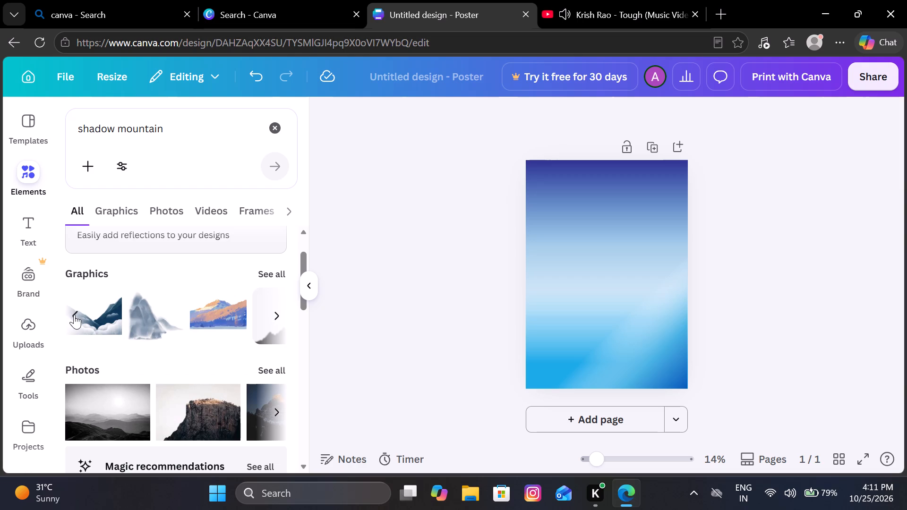
click(272, 308)
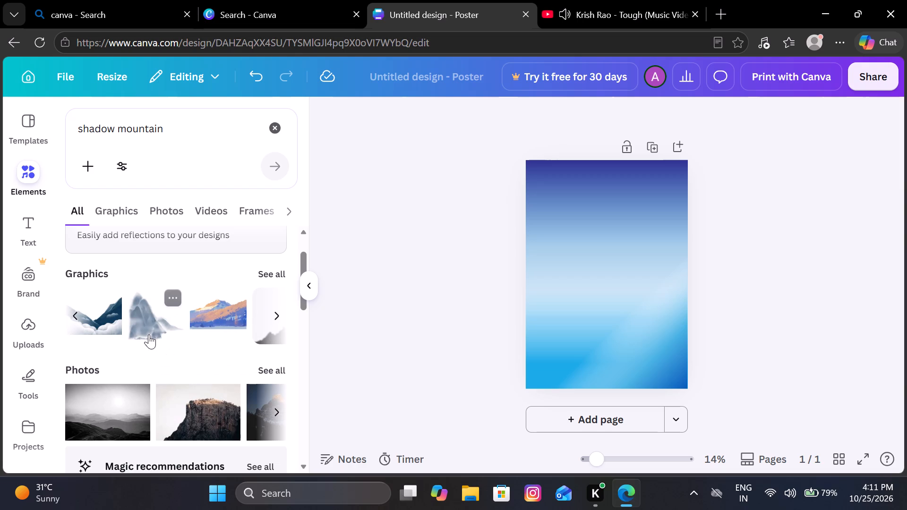
click(272, 316)
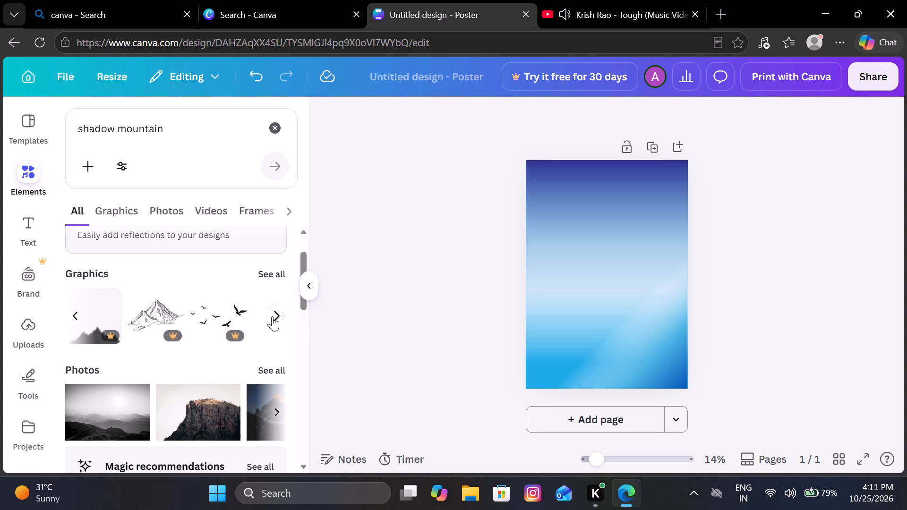
scroll(217, 327, left, 1)
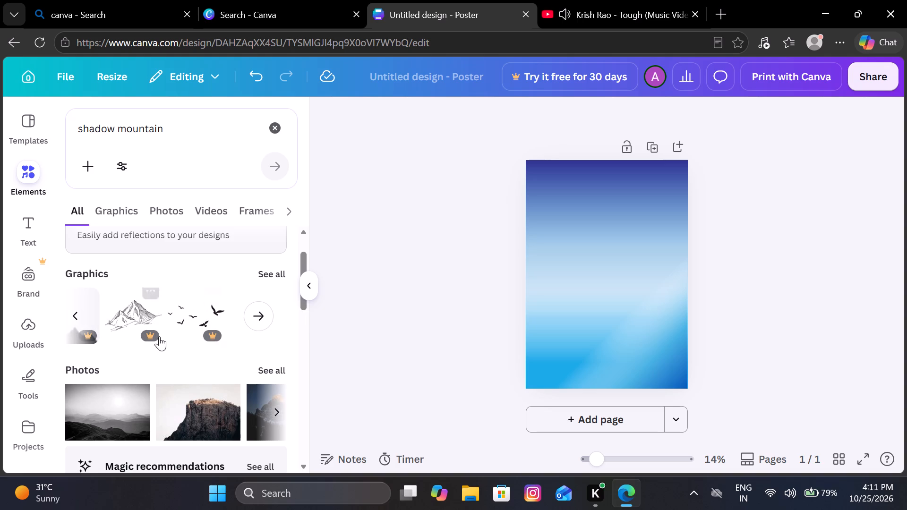
scroll(159, 336, right, 7)
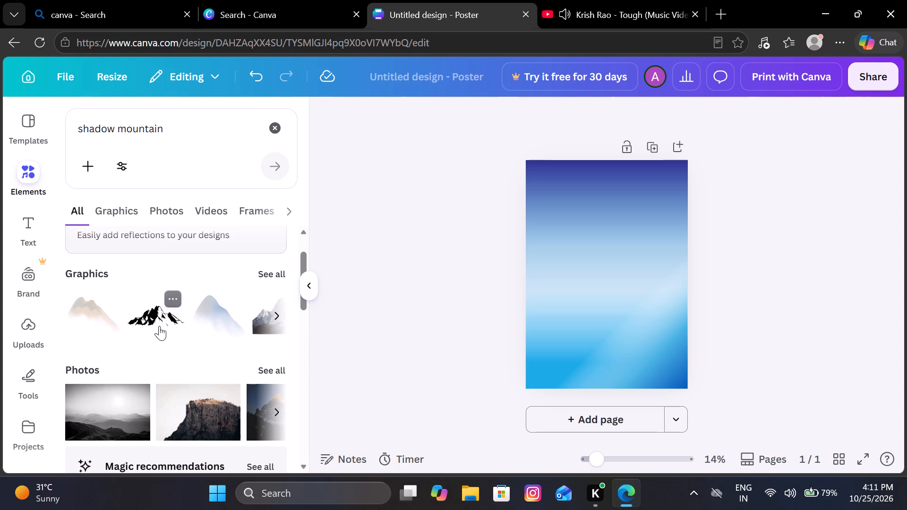
click(159, 326)
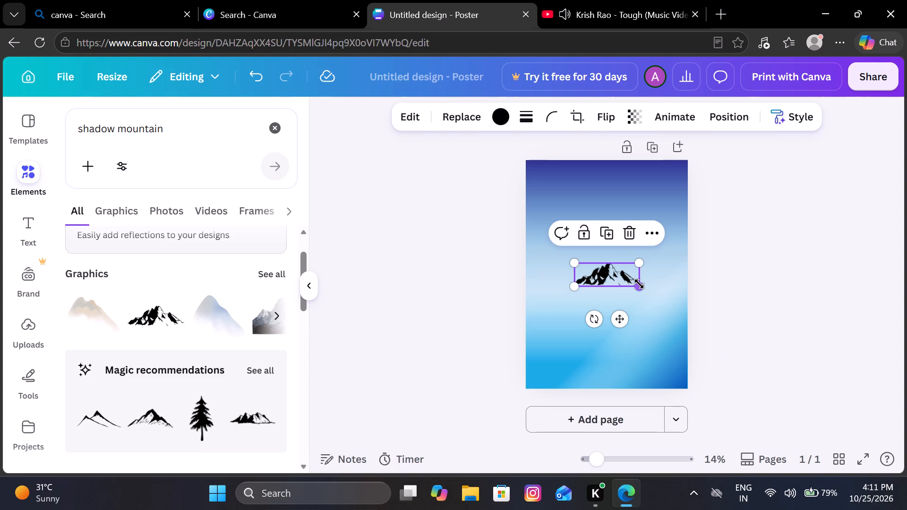
Enlarge the black mountain silhouette from its lower-right corner, keeping it within the page's right edge.
drag(639, 284, 705, 317)
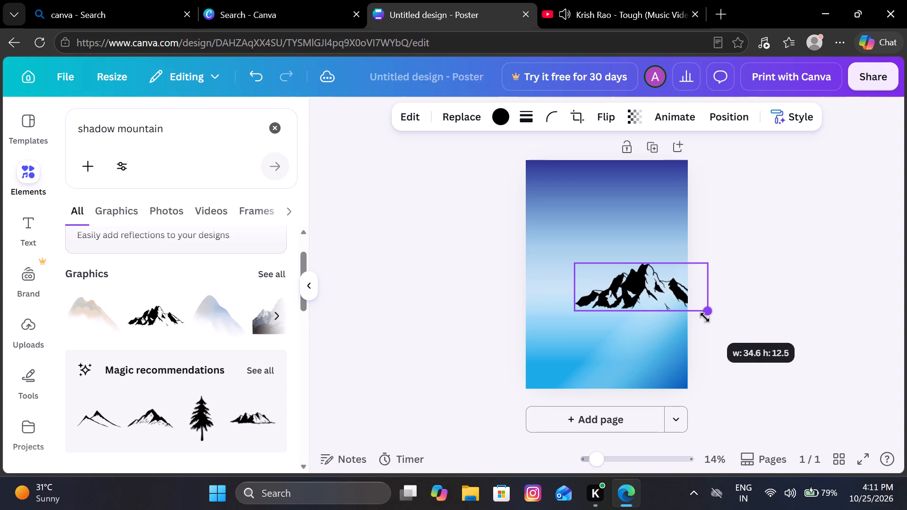
drag(705, 317, 668, 310)
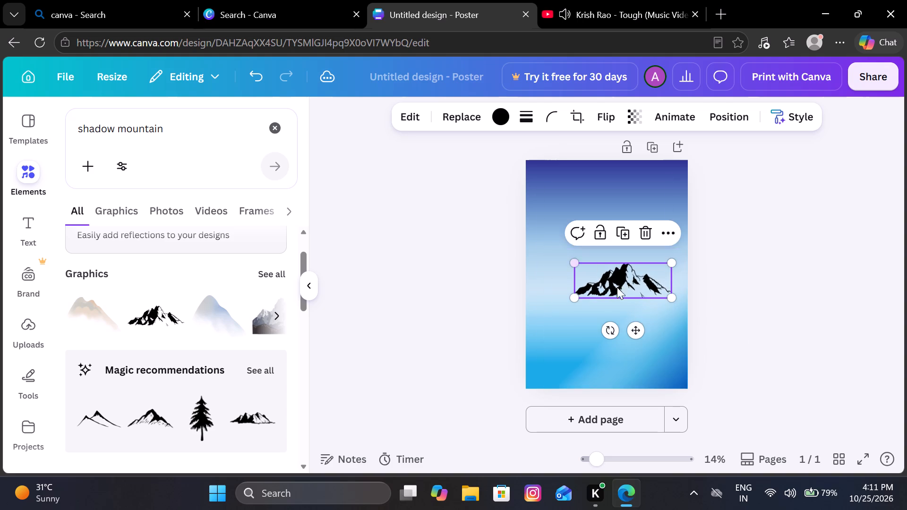
Rotate the mountain silhouette by 180° so it hangs upside down, and flip it horizontally.
drag(610, 329, 643, 210)
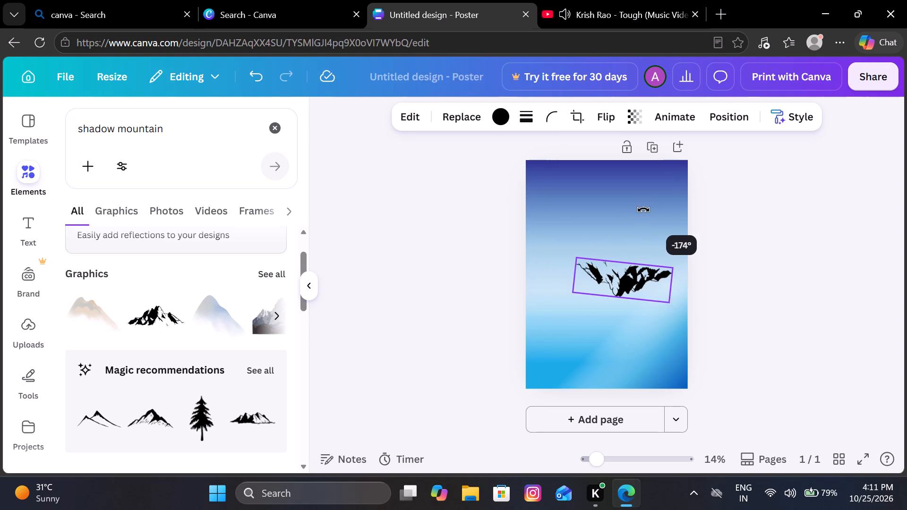
drag(643, 210, 639, 206)
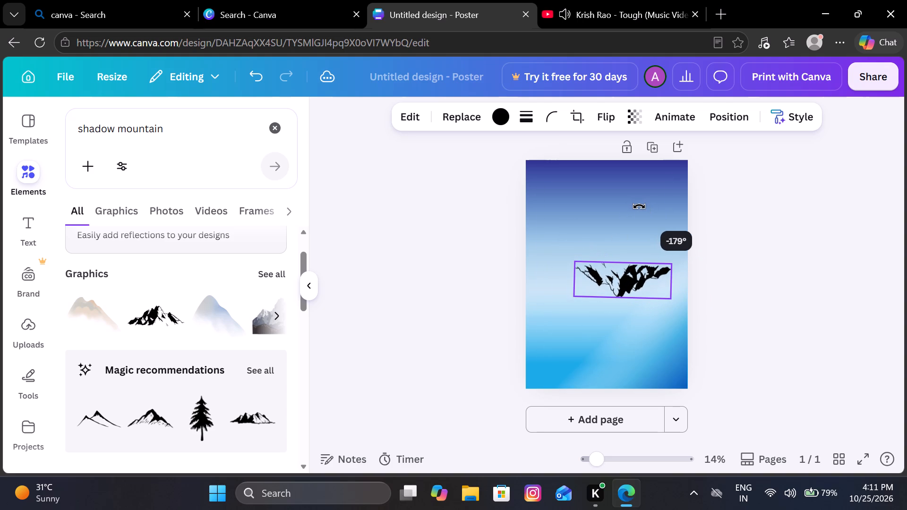
drag(639, 206, 636, 203)
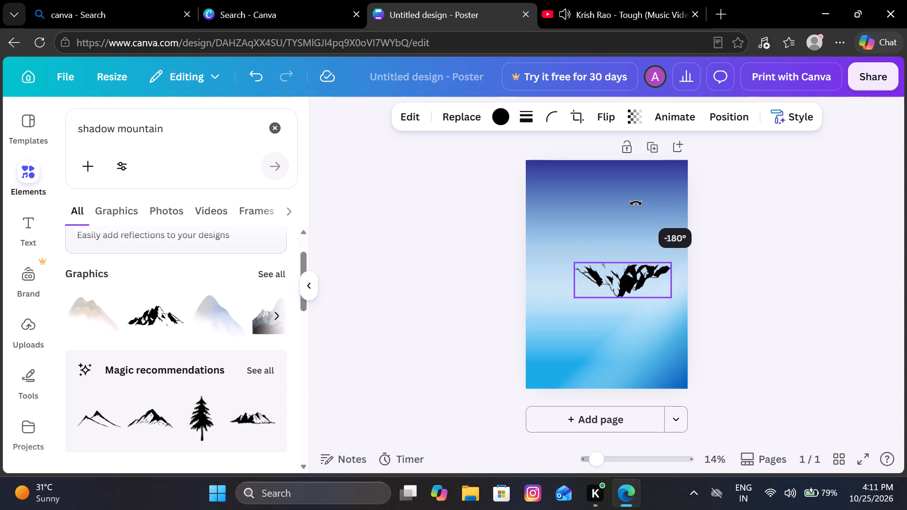
drag(636, 203, 635, 203)
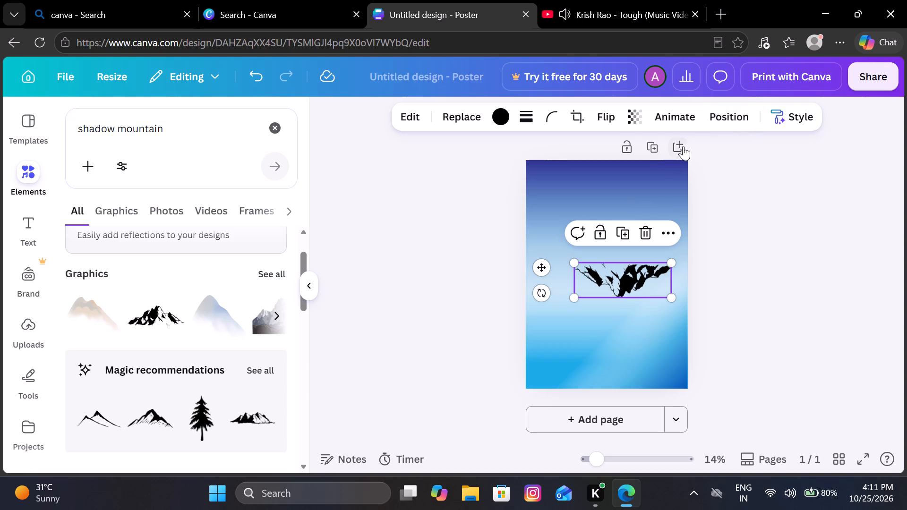
click(607, 122)
click(609, 154)
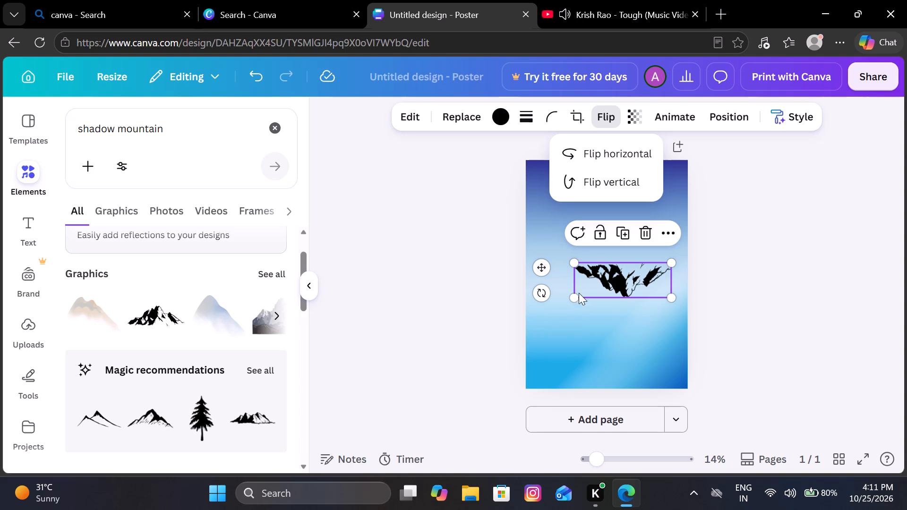
Enlarge the upside-down mountain from its lower-left corner and move it so only its tapering tip overlaps the page's left edge.
drag(572, 297, 462, 380)
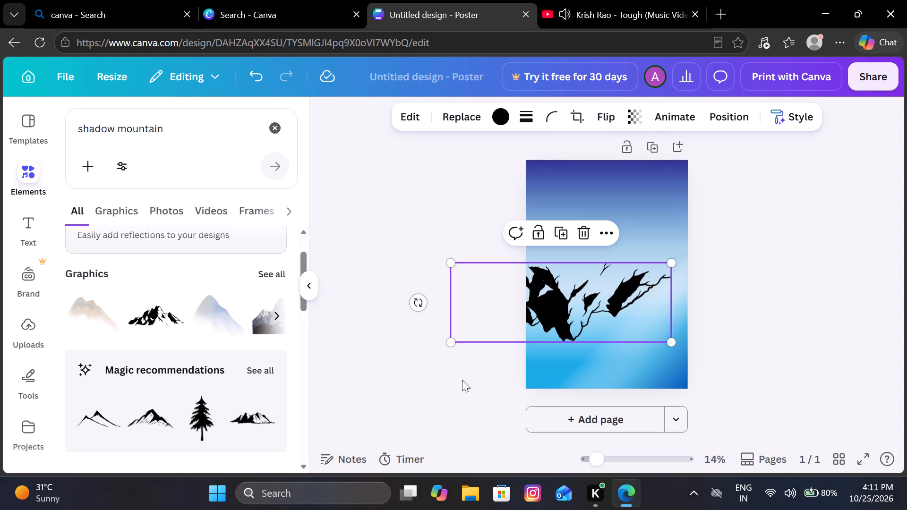
drag(594, 310, 513, 317)
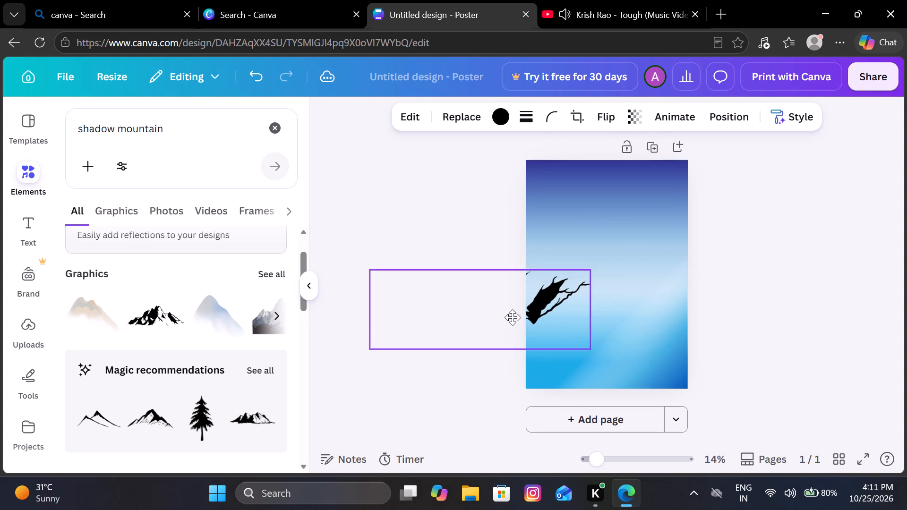
drag(513, 317, 502, 317)
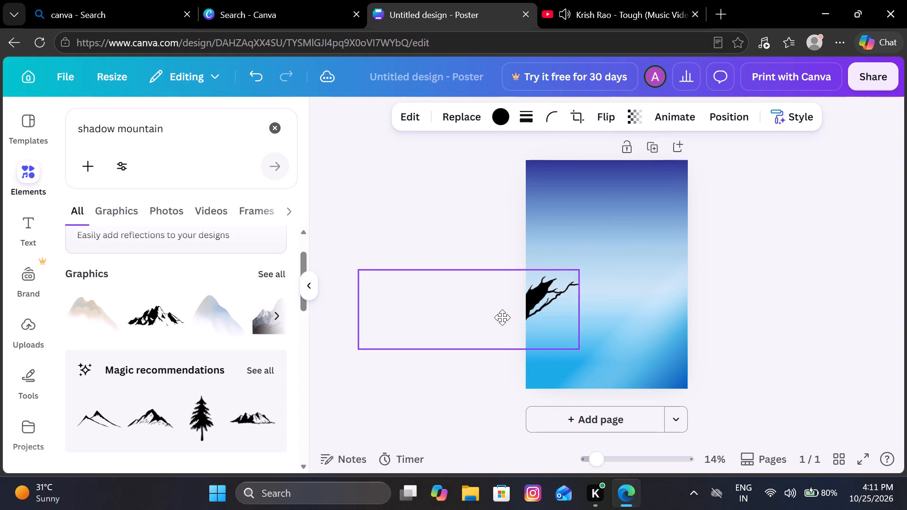
drag(502, 317, 507, 319)
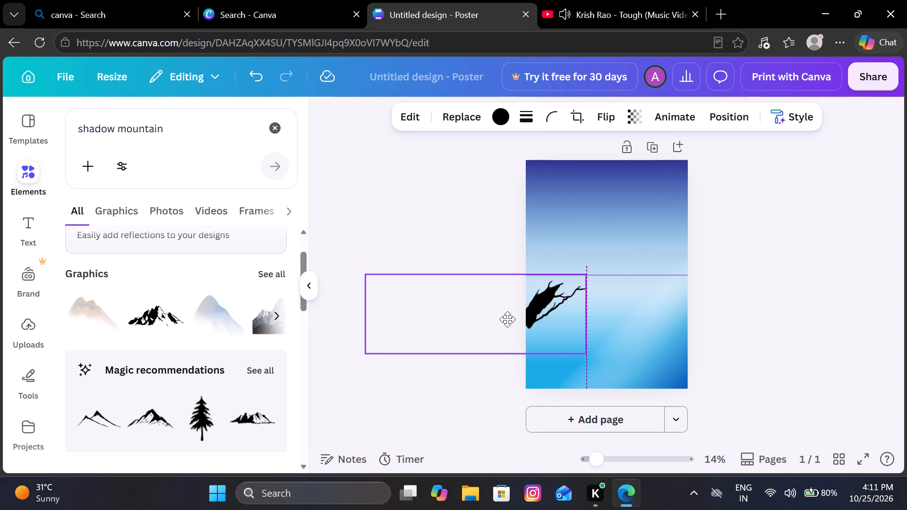
drag(507, 319, 501, 327)
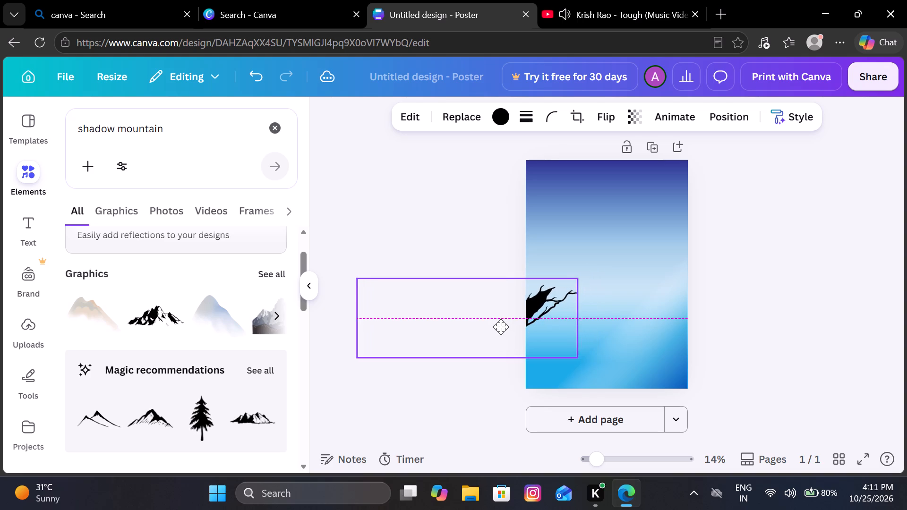
drag(501, 327, 503, 326)
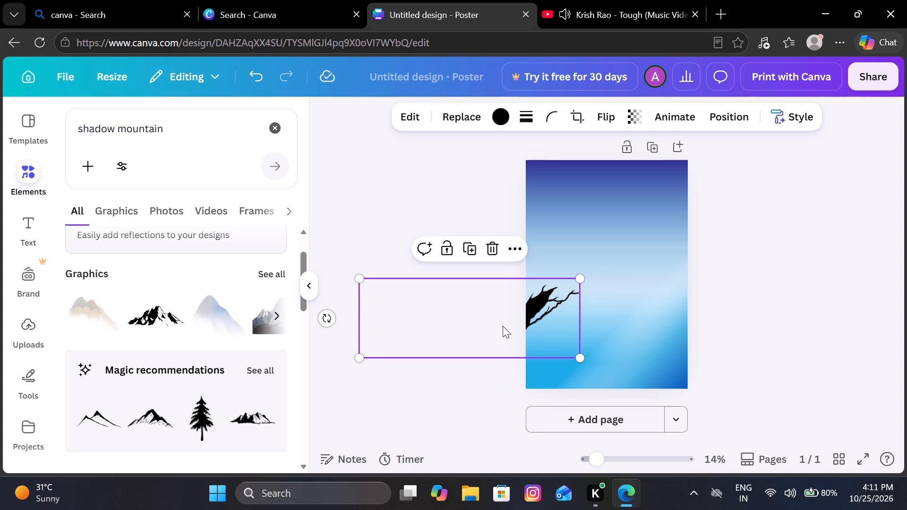
Enlarge the upside-down black silhouette slightly from its lower-right corner and reposition it so its branching tip juts in from the page's left edge.
drag(578, 358, 610, 365)
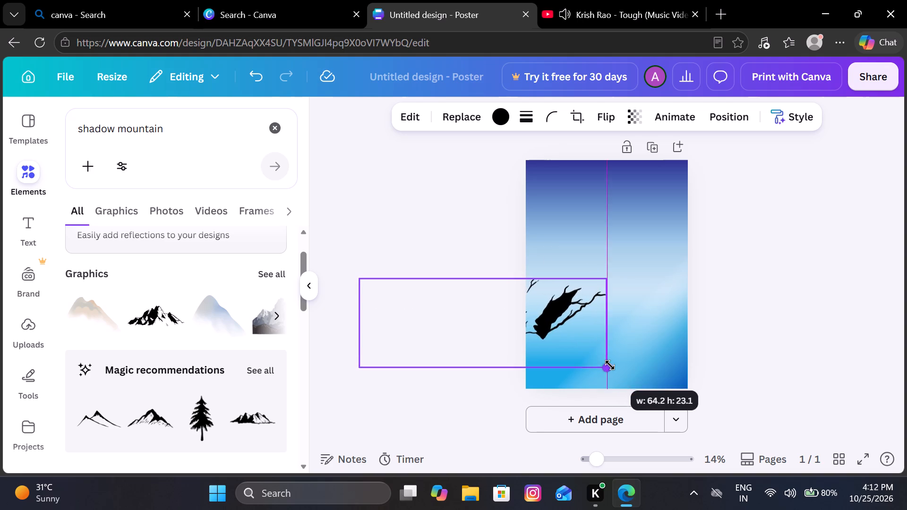
drag(610, 365, 612, 365)
drag(572, 337, 551, 333)
click(551, 333)
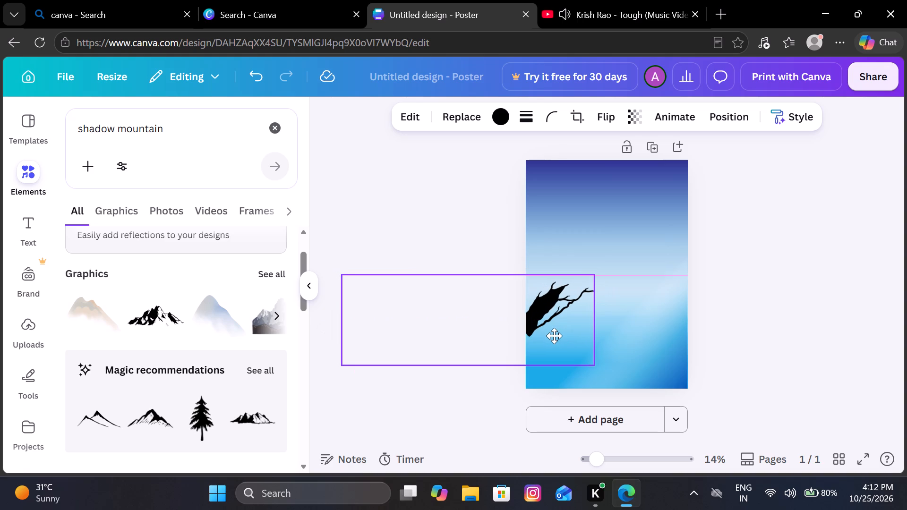
drag(551, 335, 552, 339)
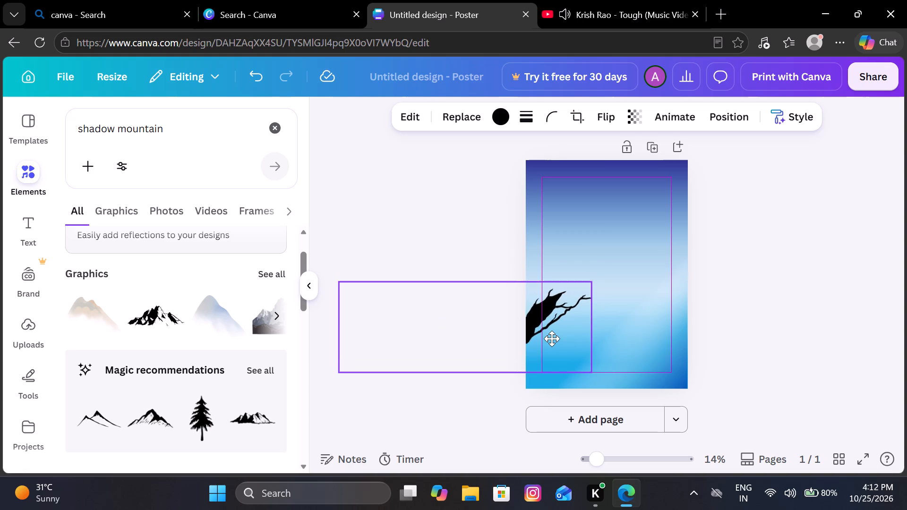
drag(552, 339, 551, 340)
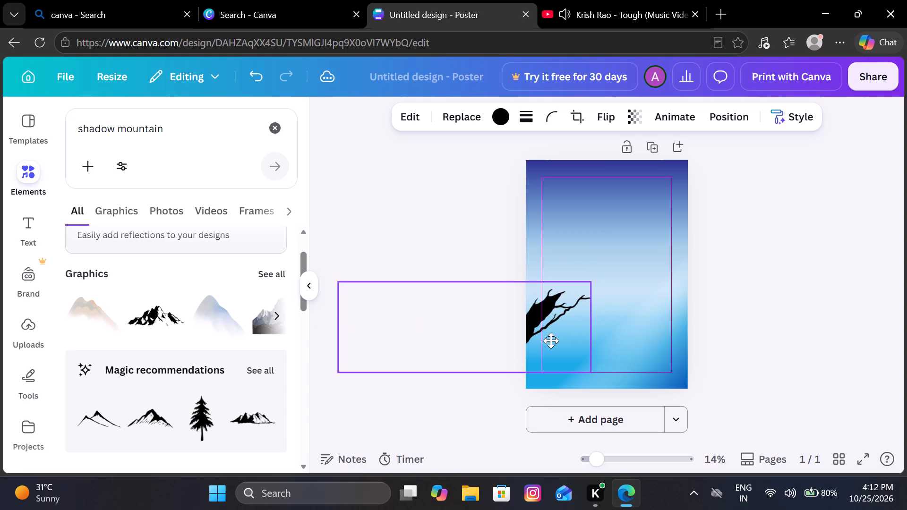
drag(551, 340, 551, 342)
click(405, 234)
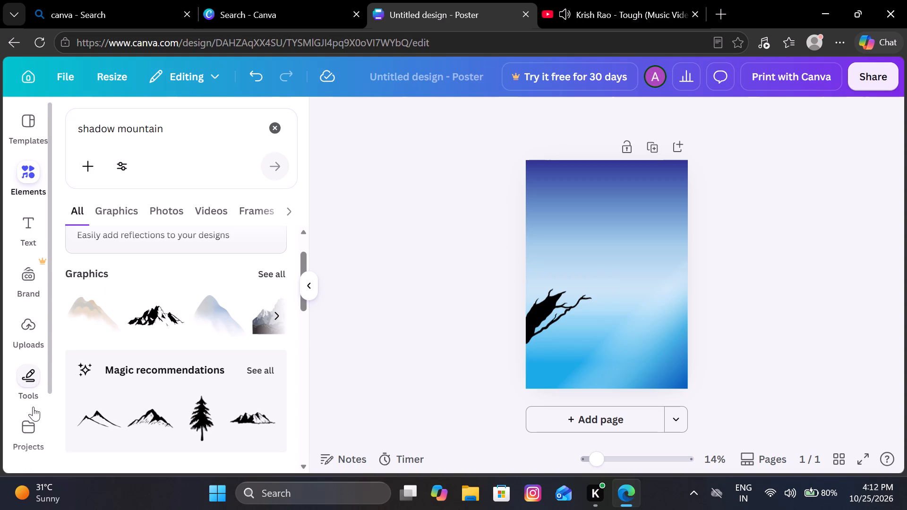
With a black marker, draw a thin crooked branch extending up and right from the silhouette's rightmost tip.
click(27, 385)
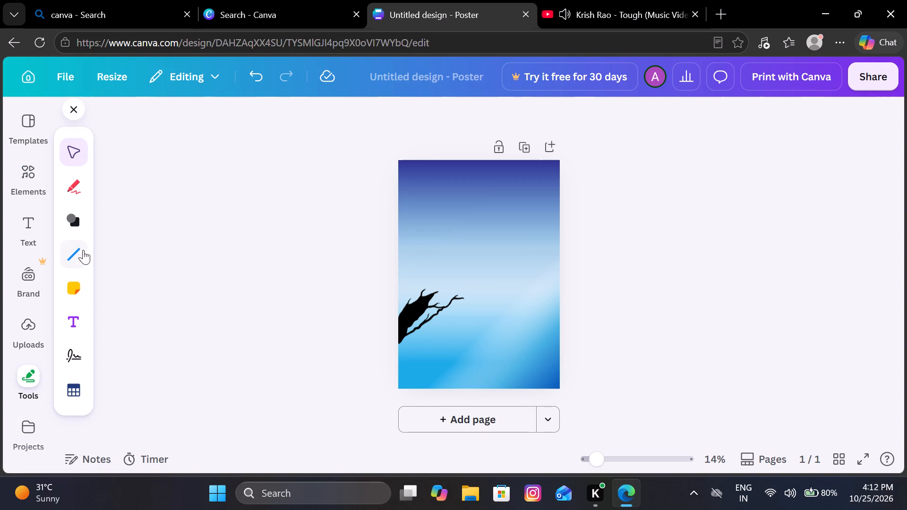
click(78, 262)
click(76, 177)
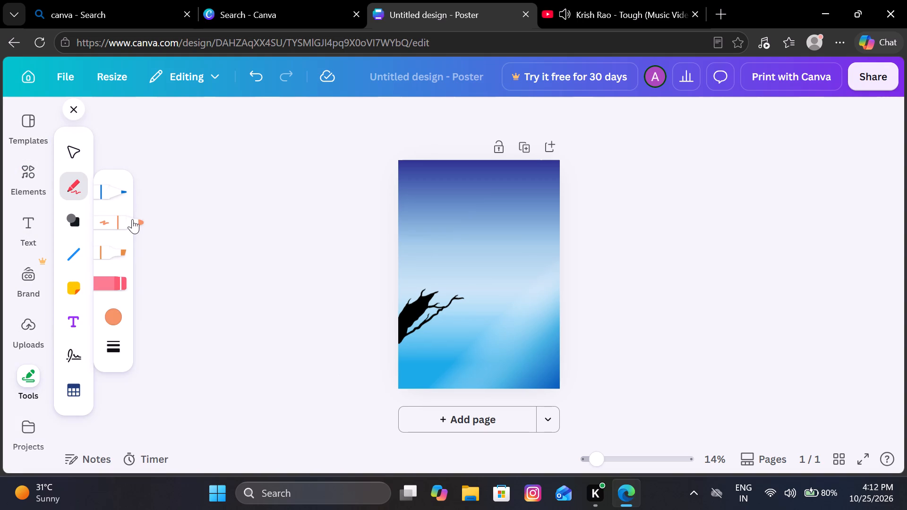
click(132, 219)
click(116, 312)
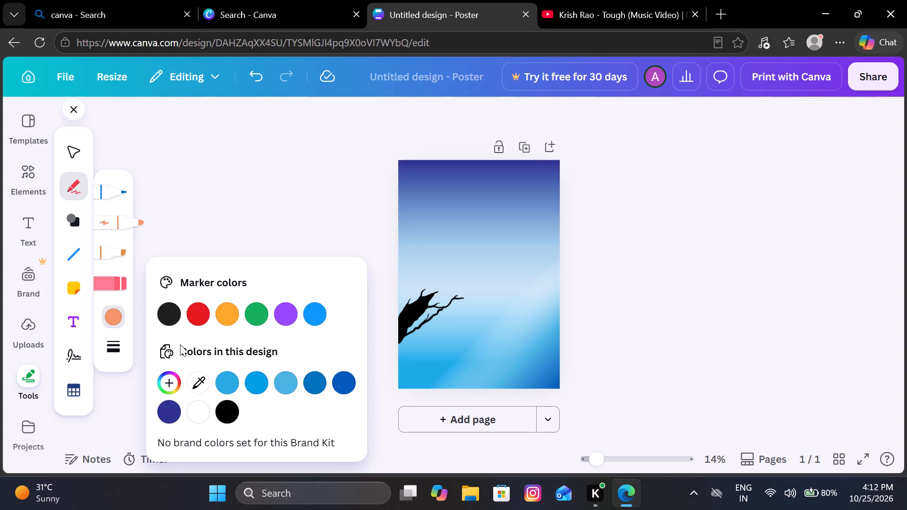
click(161, 318)
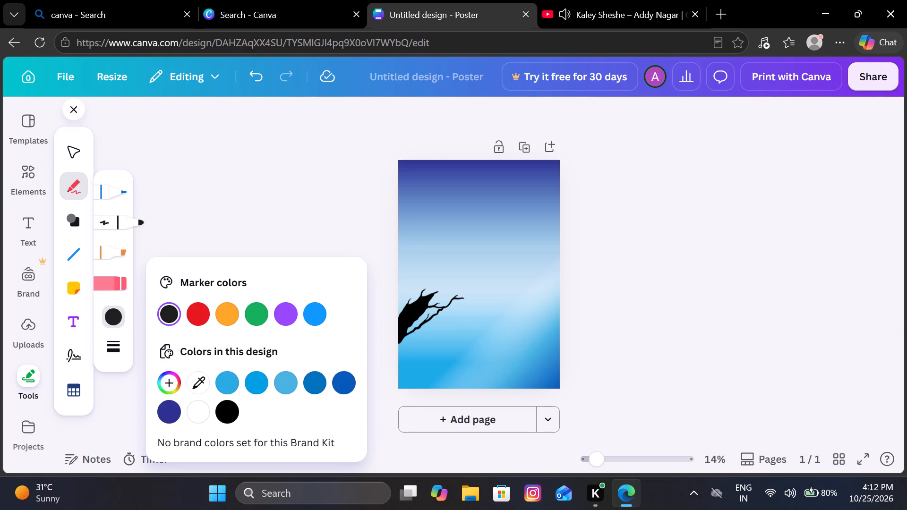
scroll(461, 178, down, 2)
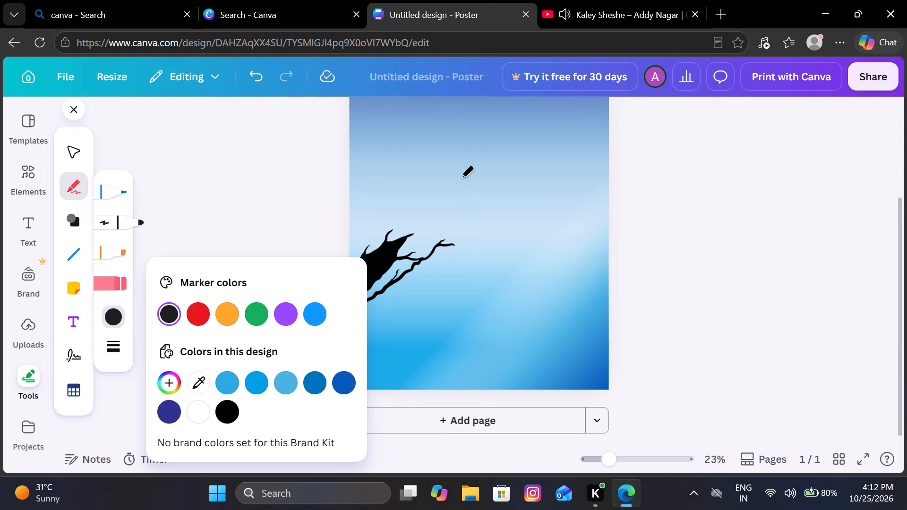
scroll(461, 178, right, 3)
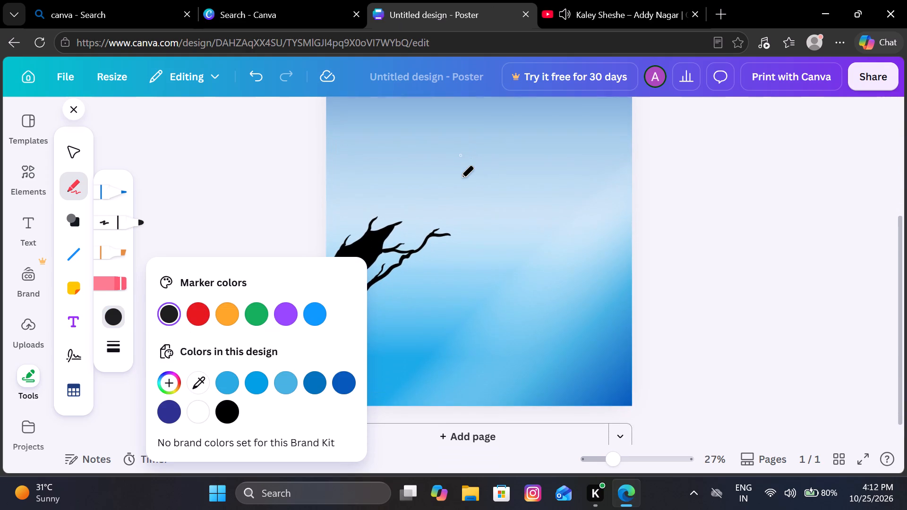
scroll(461, 178, right, 1)
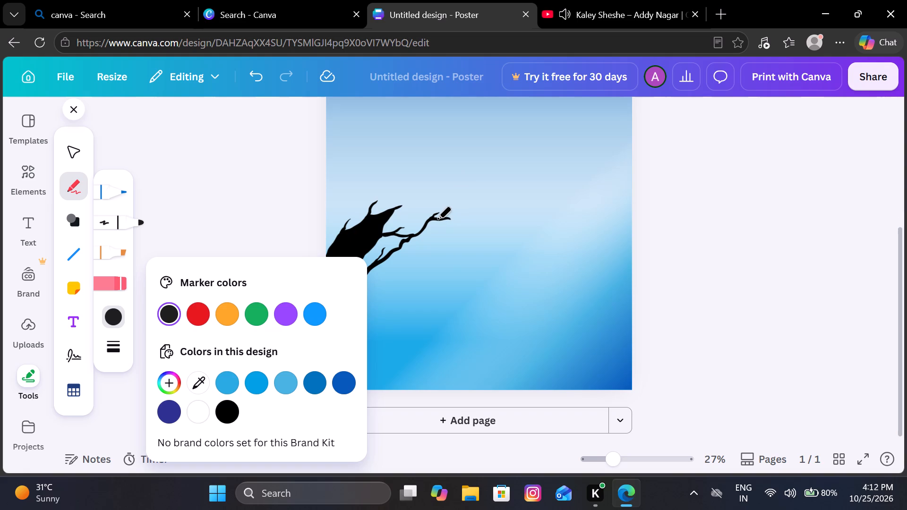
drag(440, 218, 451, 205)
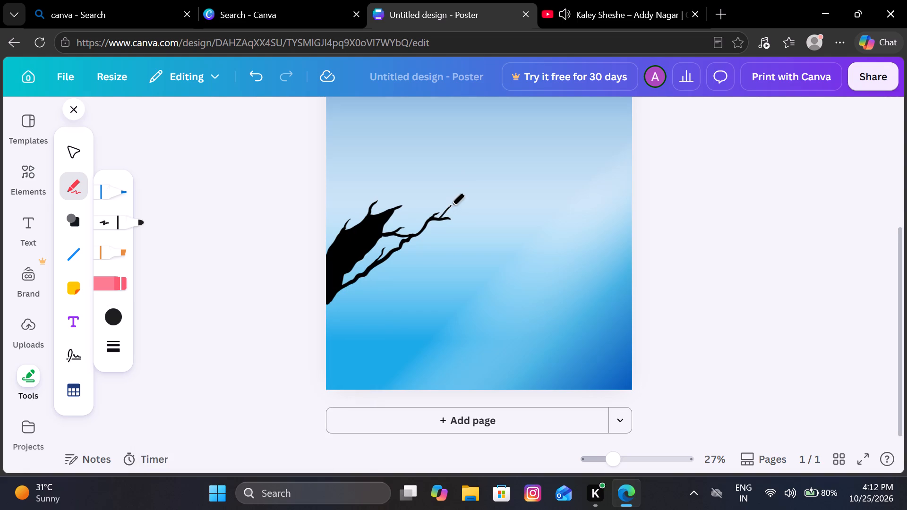
drag(451, 205, 467, 194)
Draw a straight horizontal line about 19.4 long from the new branch's tip to the page's left edge.
click(78, 248)
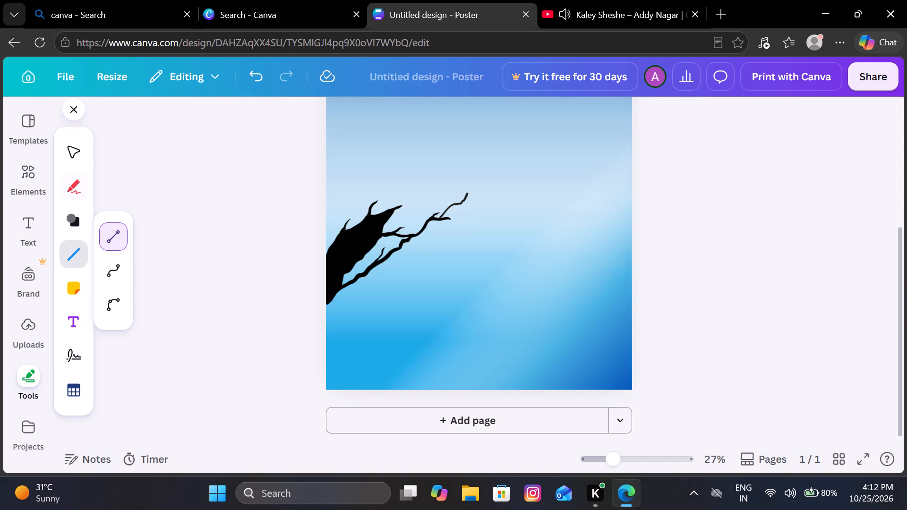
drag(325, 194, 353, 192)
drag(353, 192, 468, 194)
drag(468, 194, 324, 198)
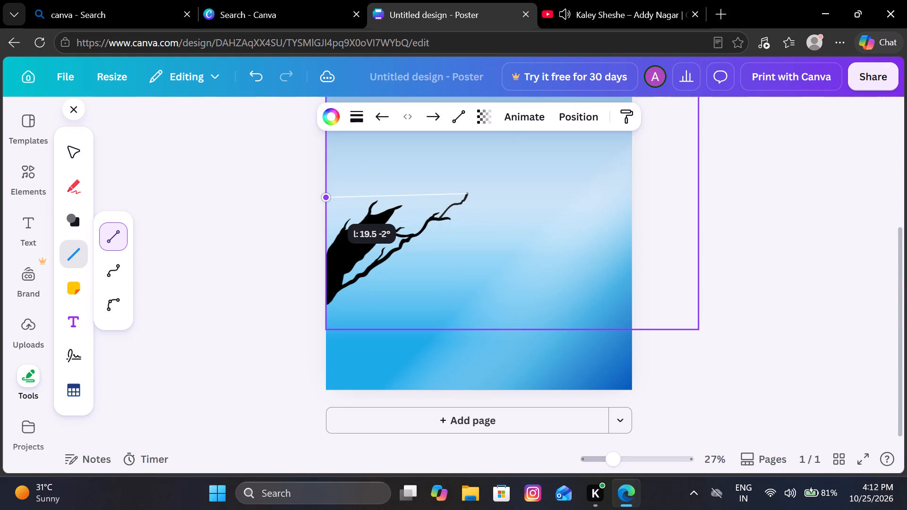
drag(324, 198, 326, 191)
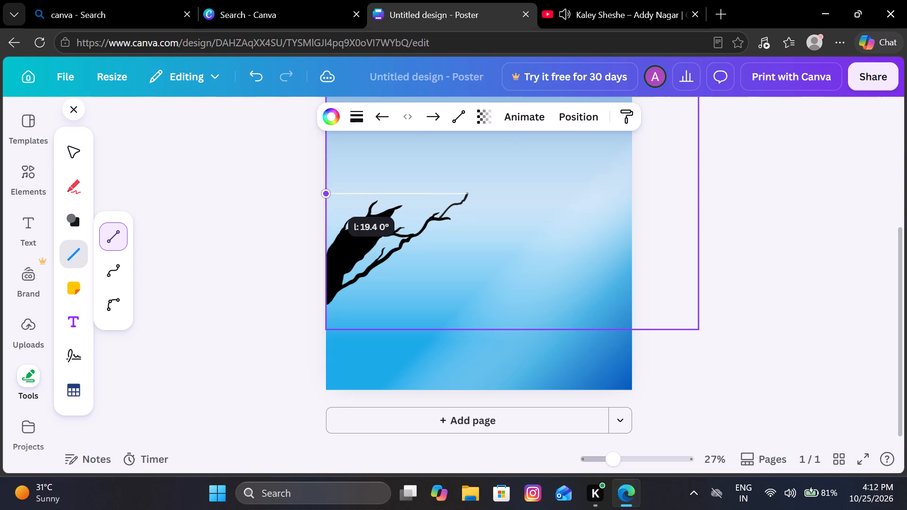
drag(326, 191, 438, 200)
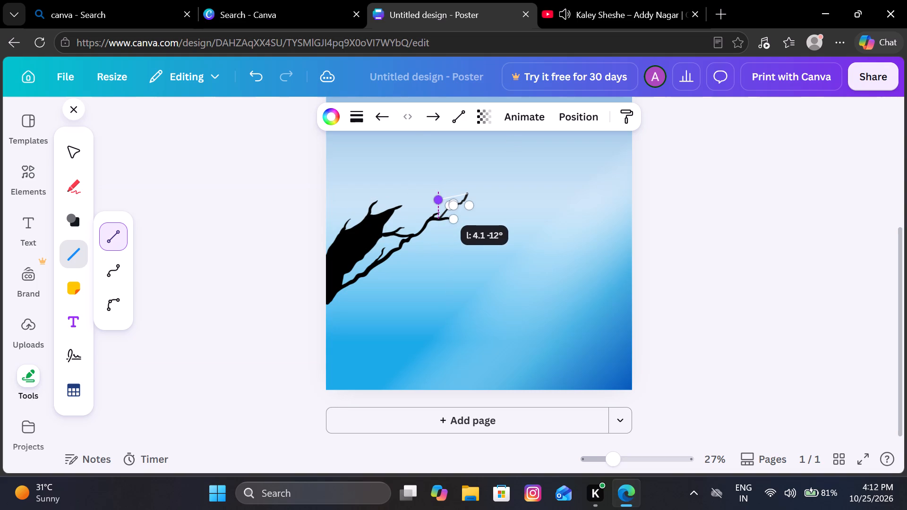
drag(438, 200, 322, 194)
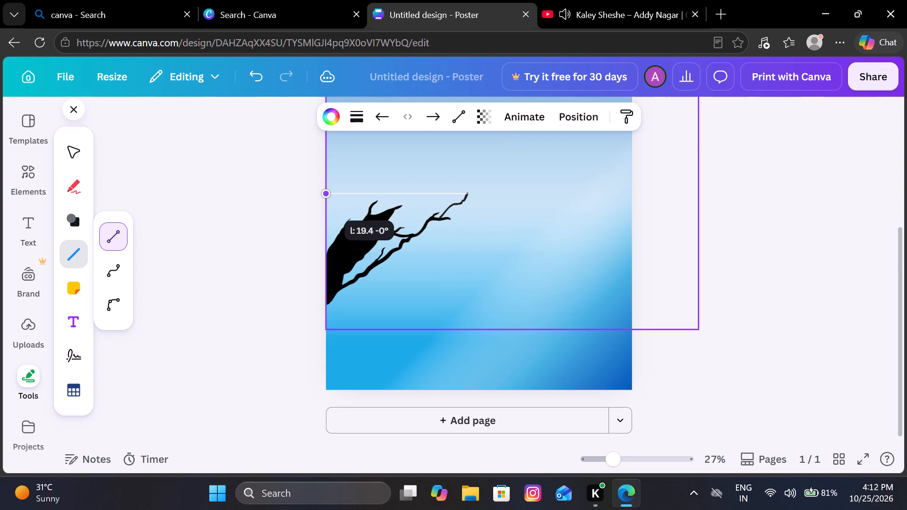
drag(322, 194, 320, 197)
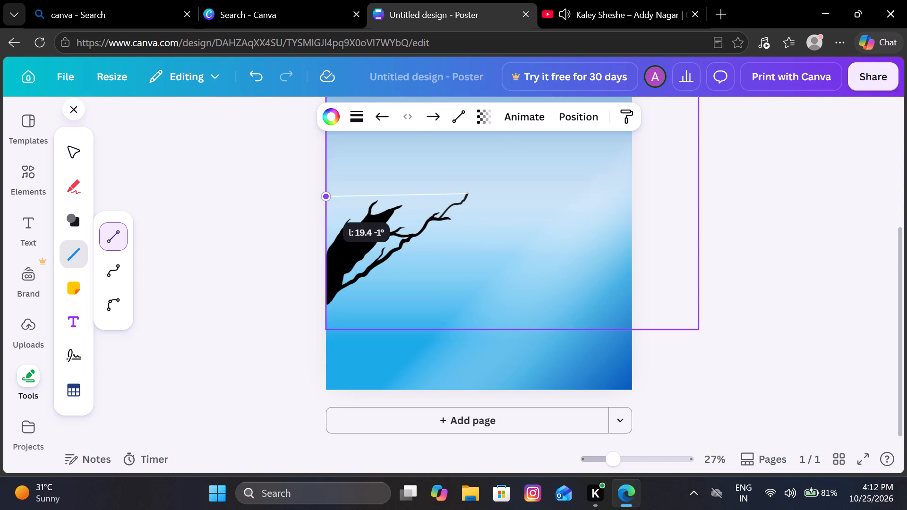
drag(320, 197, 320, 195)
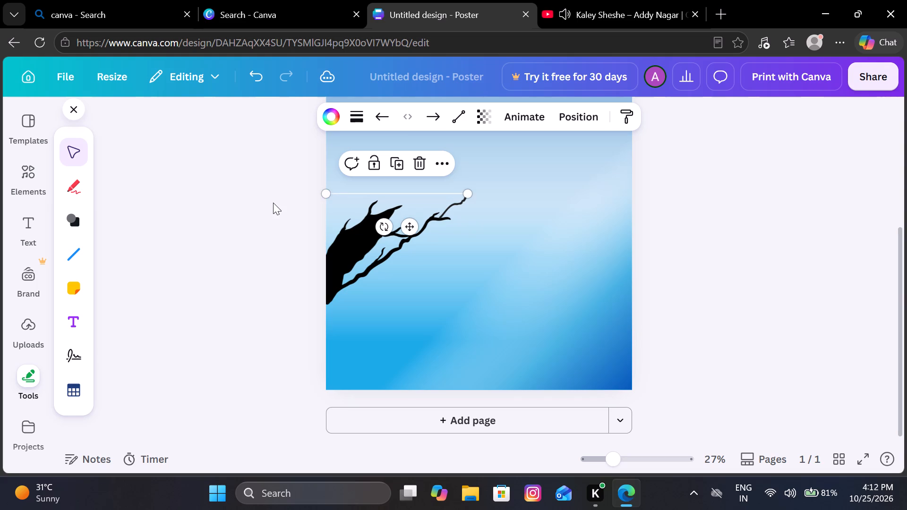
click(273, 203)
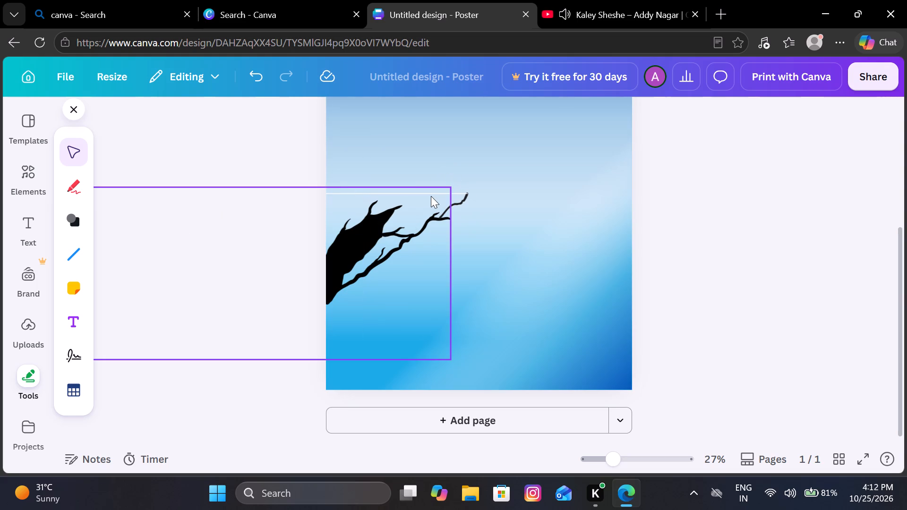
Change the horizontal line's colour from the design colours to the same near-black as the marker branch.
click(431, 196)
click(324, 120)
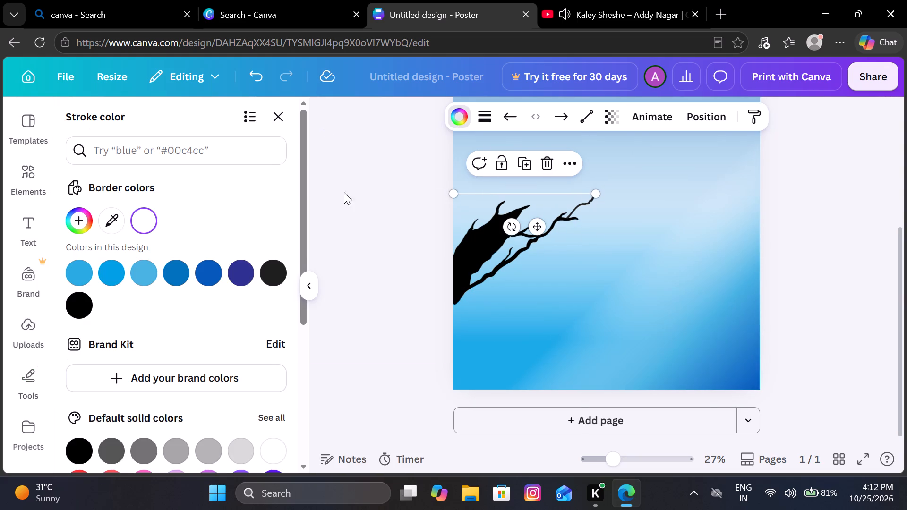
click(271, 266)
click(396, 246)
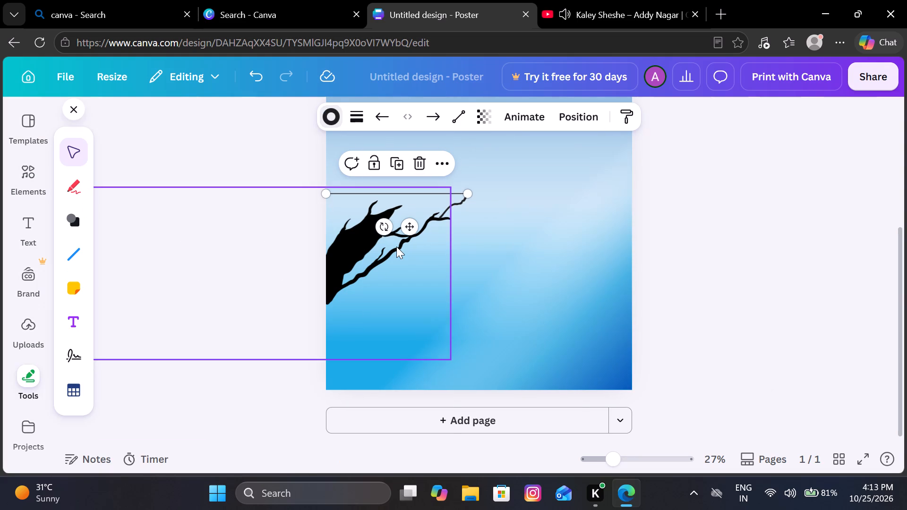
click(252, 149)
With the black marker, draw thin crooked branches from the silhouette's upper-right side and its long branch up towards the horizontal line.
scroll(252, 149, up, 1)
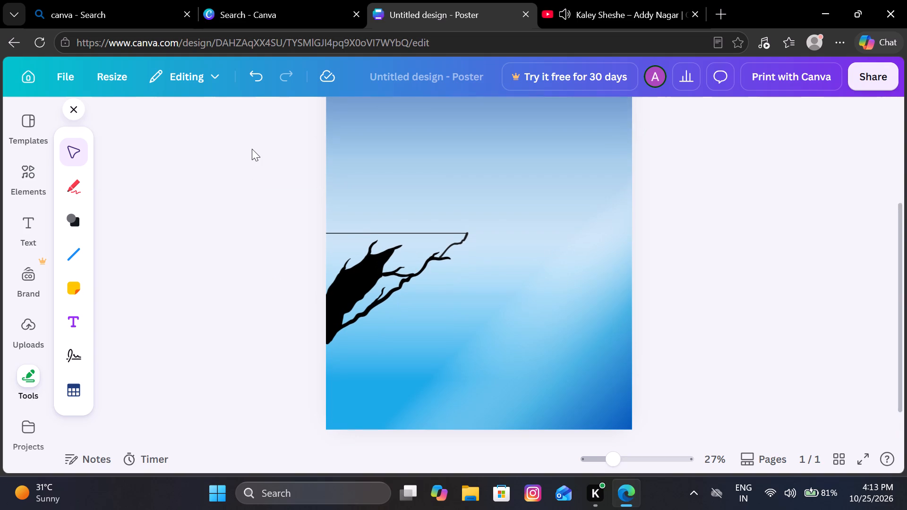
scroll(252, 149, up, 1)
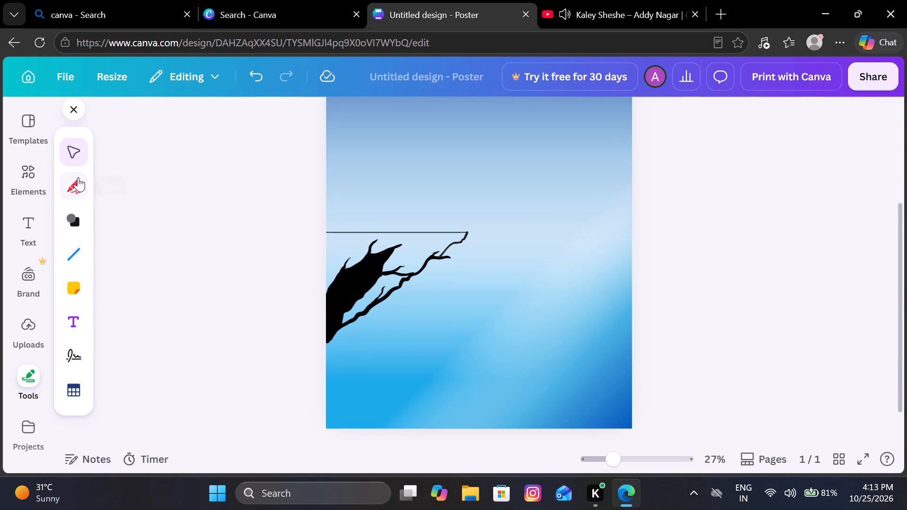
click(77, 179)
drag(77, 179, 113, 231)
click(113, 231)
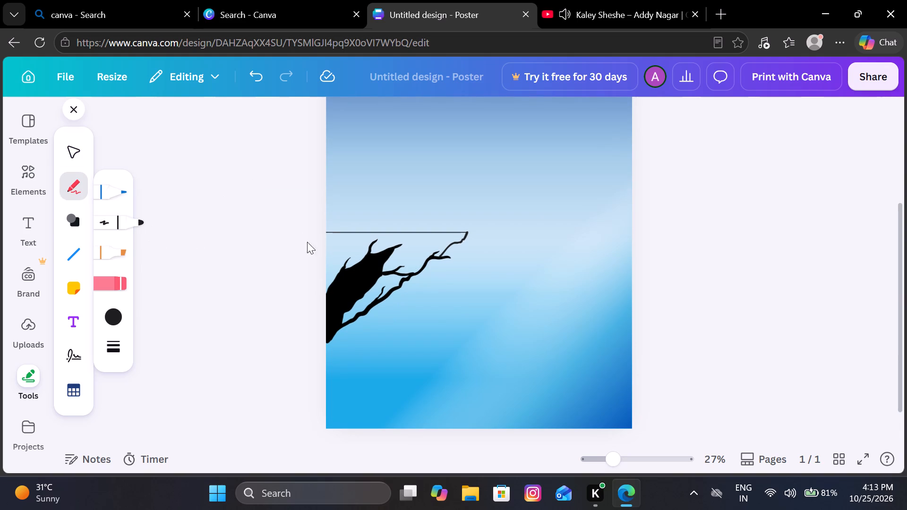
drag(391, 272, 431, 231)
click(249, 74)
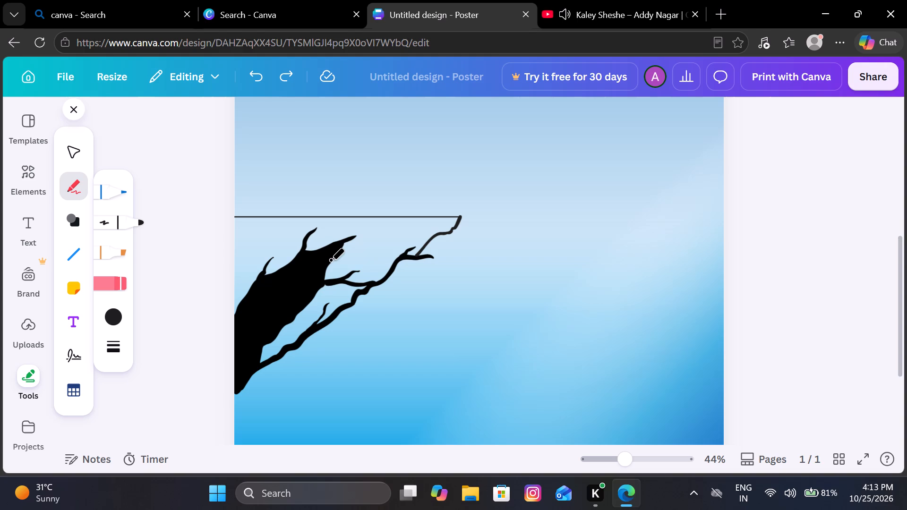
drag(331, 260, 390, 232)
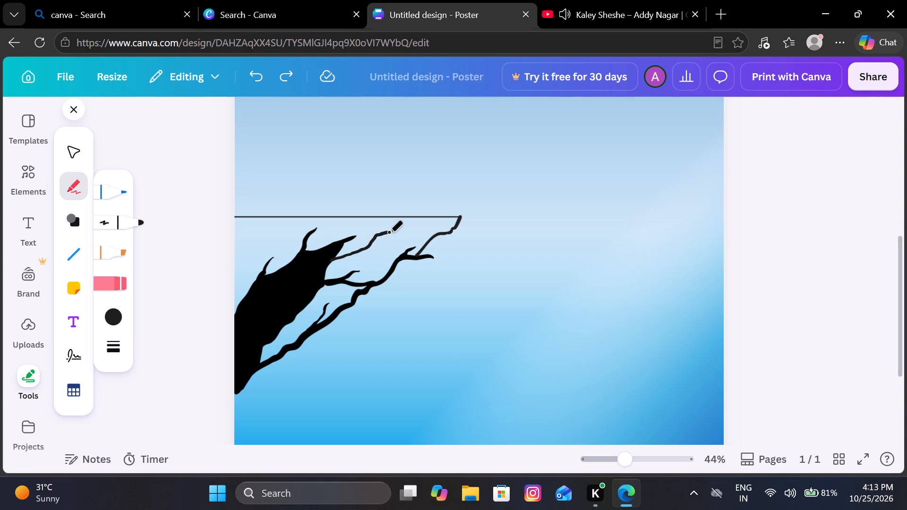
drag(390, 232, 404, 229)
drag(360, 284, 364, 280)
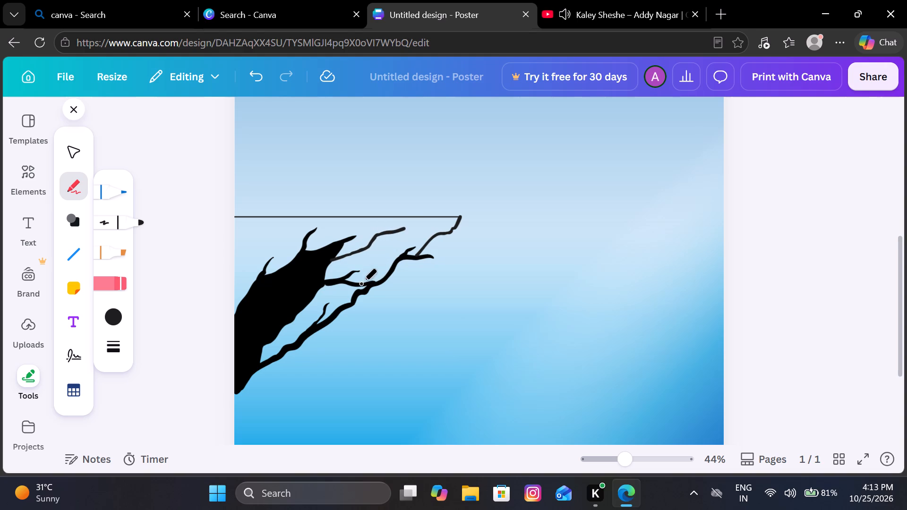
drag(364, 280, 415, 235)
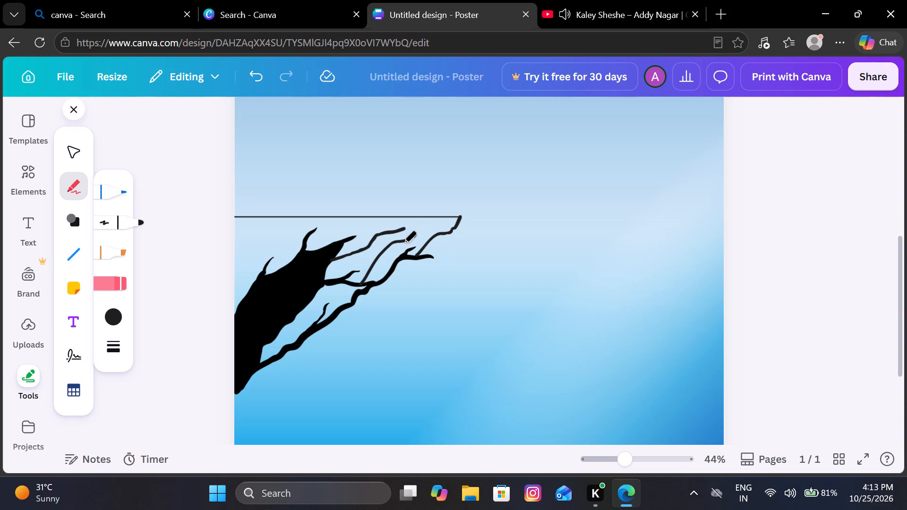
drag(400, 243, 438, 225)
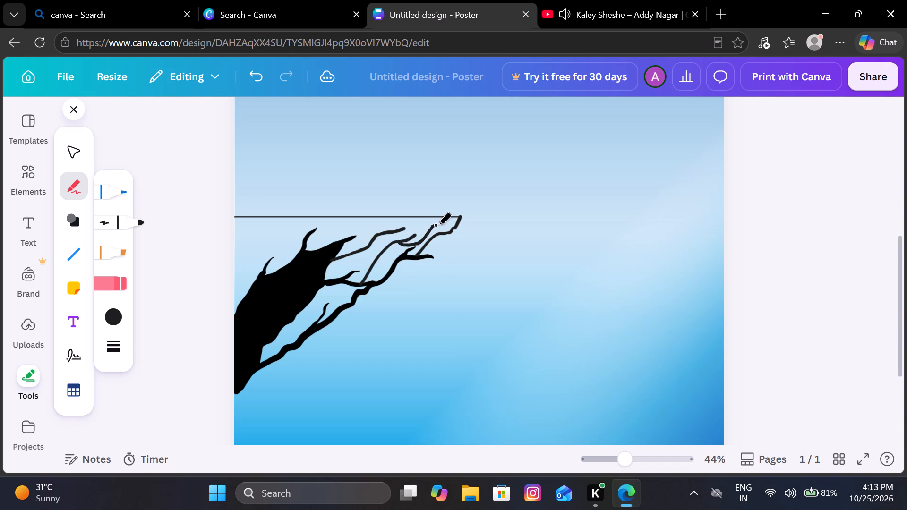
drag(438, 225, 443, 224)
Draw thin crooked marker branches beneath the horizontal line near the page's left edge, joining the silhouette's upper-left side.
drag(252, 288, 251, 278)
drag(251, 278, 286, 232)
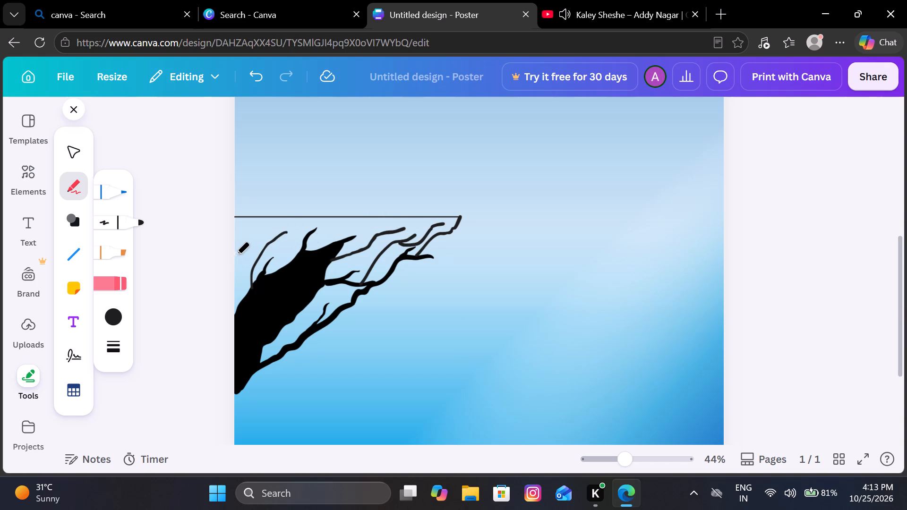
drag(236, 254, 269, 230)
drag(269, 230, 269, 230)
drag(260, 231, 246, 268)
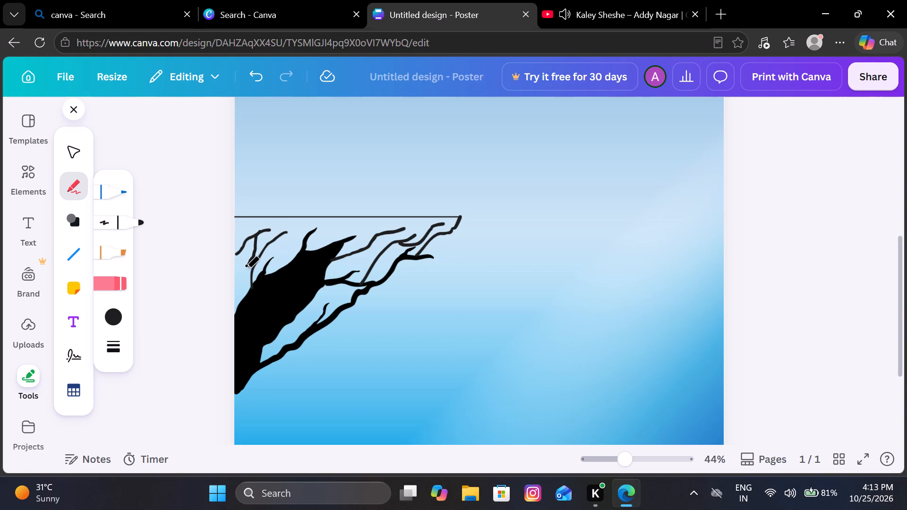
drag(246, 268, 236, 280)
Add two short marker twigs between the silhouette's body and its lower branch, and extend the left twig to the page's edge.
drag(275, 337, 305, 318)
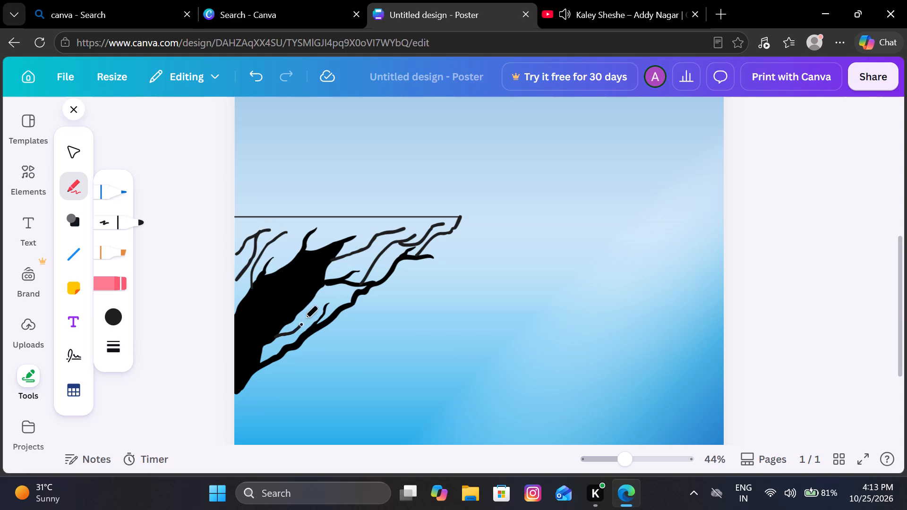
drag(305, 318, 306, 315)
drag(307, 301, 341, 291)
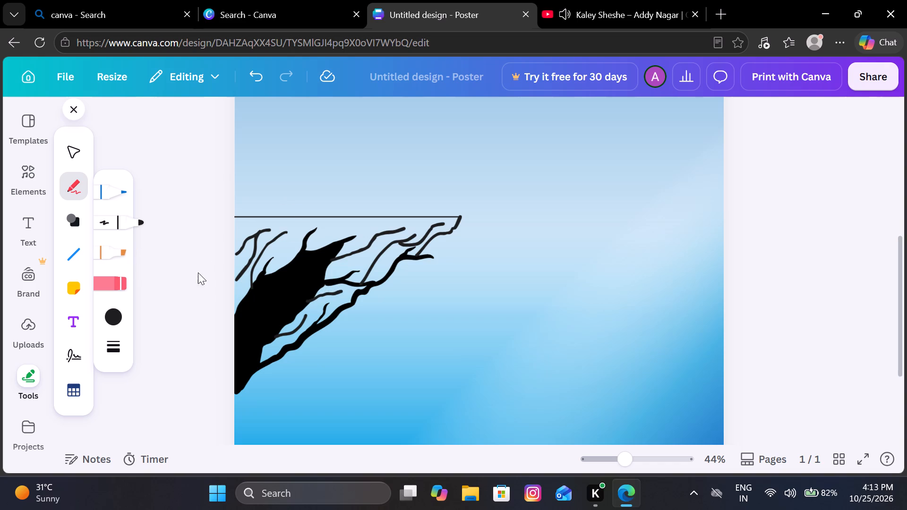
drag(240, 275, 231, 282)
drag(231, 282, 234, 283)
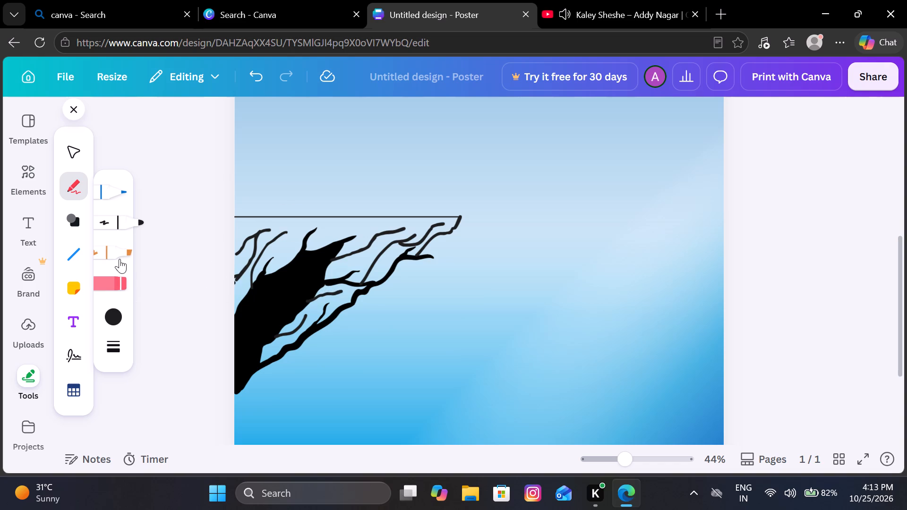
Choose the highlighter and set its colour to Black #000000 from the design colours.
click(119, 258)
click(117, 311)
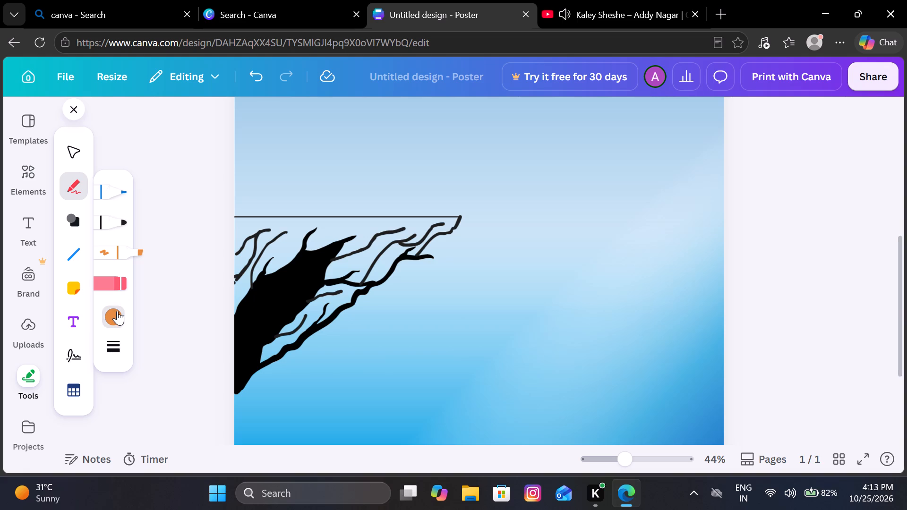
click(247, 409)
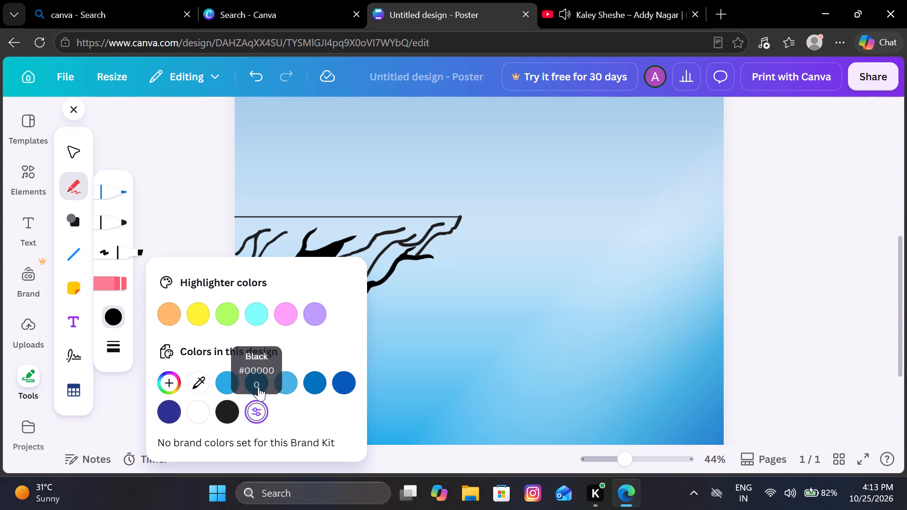
click(167, 226)
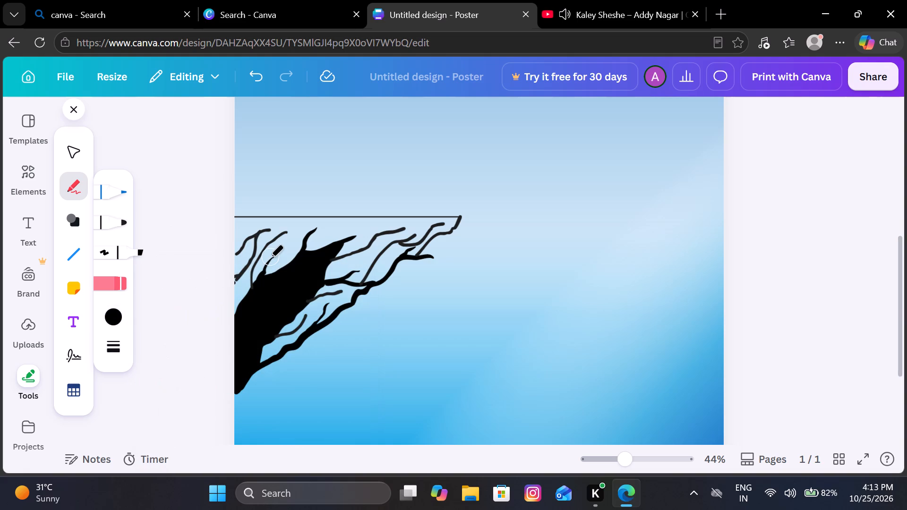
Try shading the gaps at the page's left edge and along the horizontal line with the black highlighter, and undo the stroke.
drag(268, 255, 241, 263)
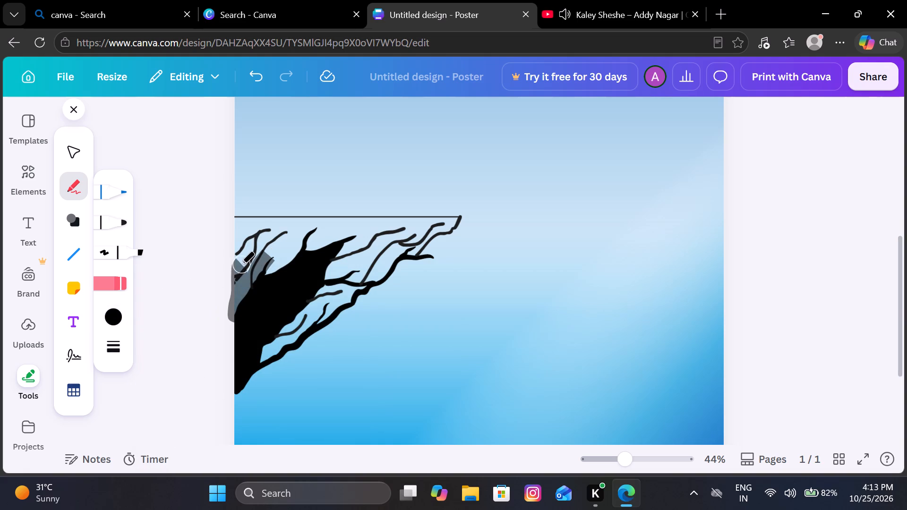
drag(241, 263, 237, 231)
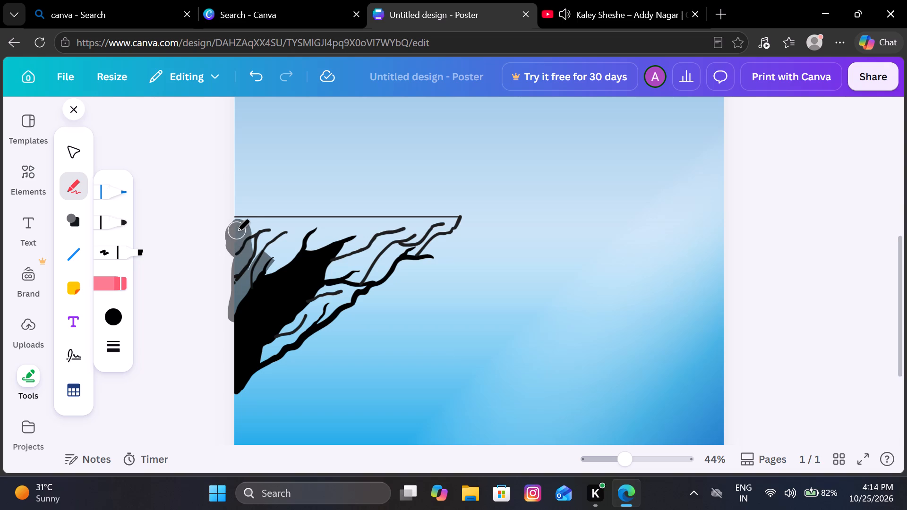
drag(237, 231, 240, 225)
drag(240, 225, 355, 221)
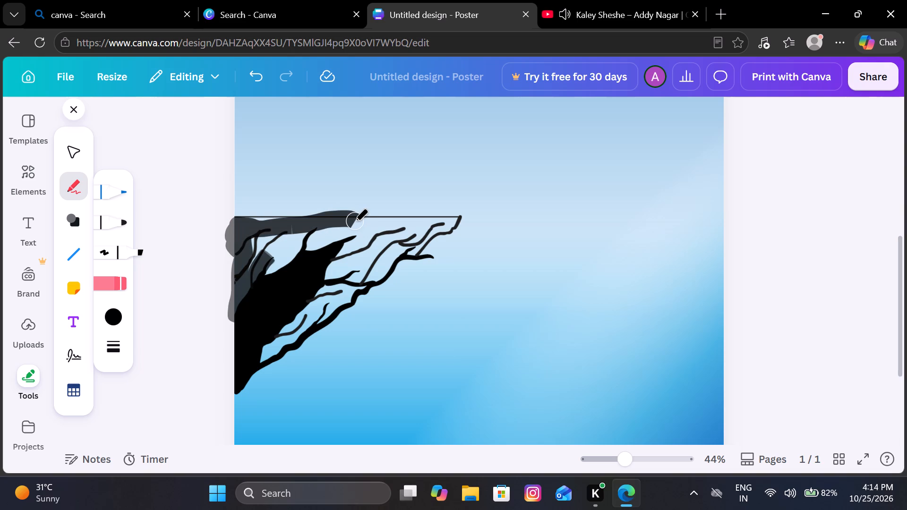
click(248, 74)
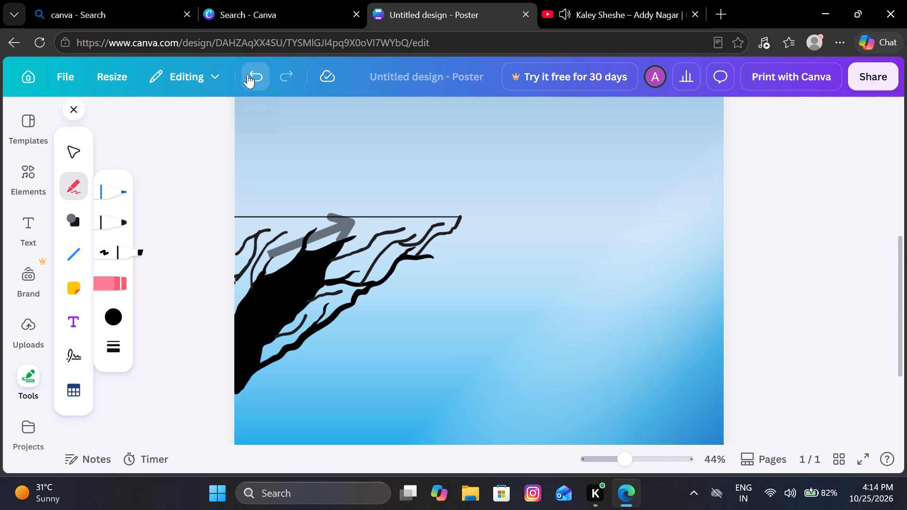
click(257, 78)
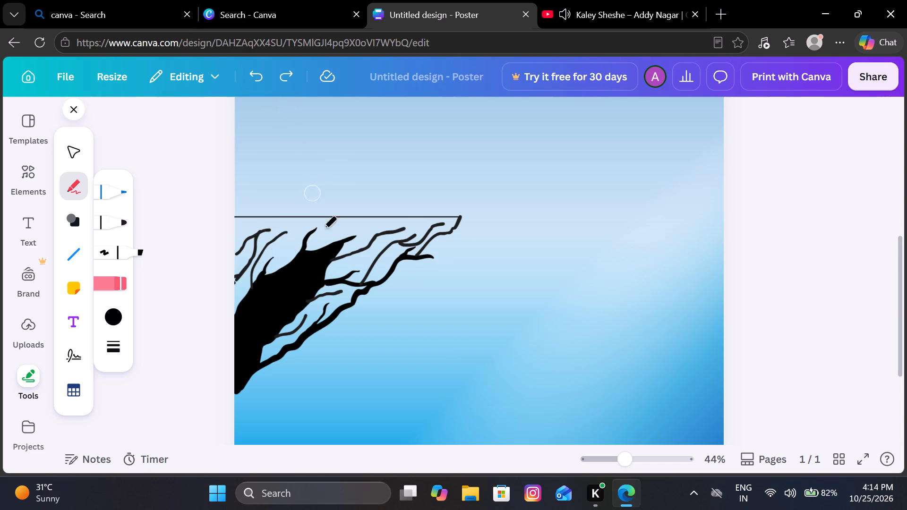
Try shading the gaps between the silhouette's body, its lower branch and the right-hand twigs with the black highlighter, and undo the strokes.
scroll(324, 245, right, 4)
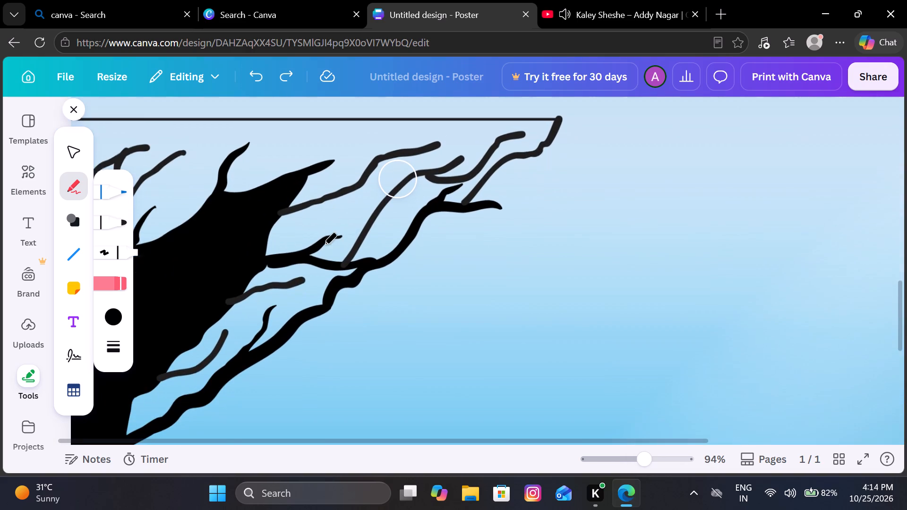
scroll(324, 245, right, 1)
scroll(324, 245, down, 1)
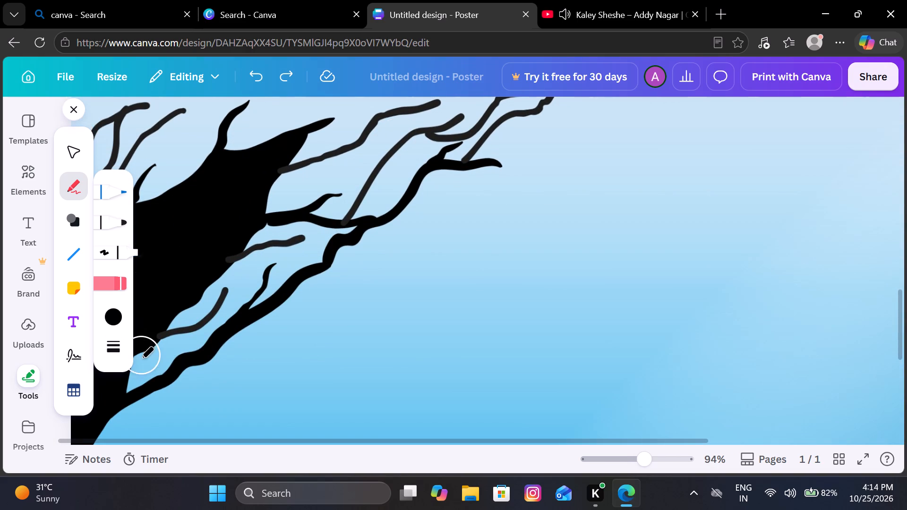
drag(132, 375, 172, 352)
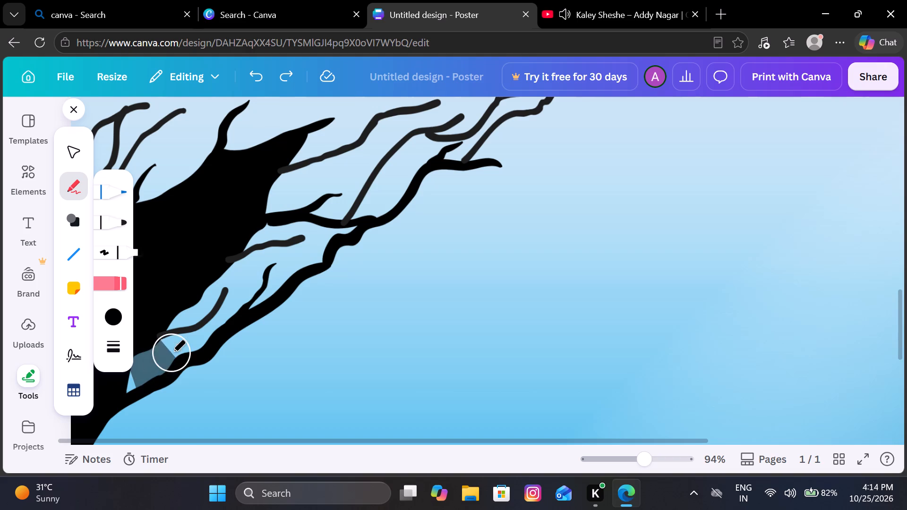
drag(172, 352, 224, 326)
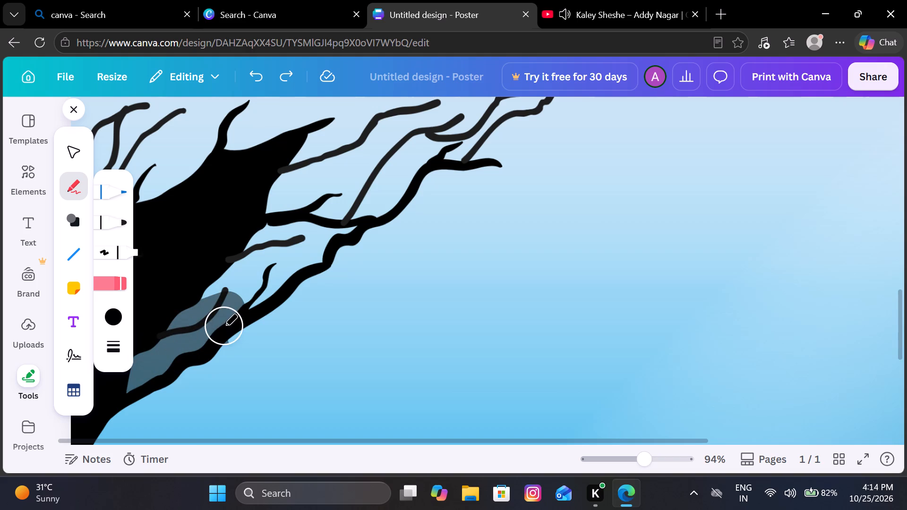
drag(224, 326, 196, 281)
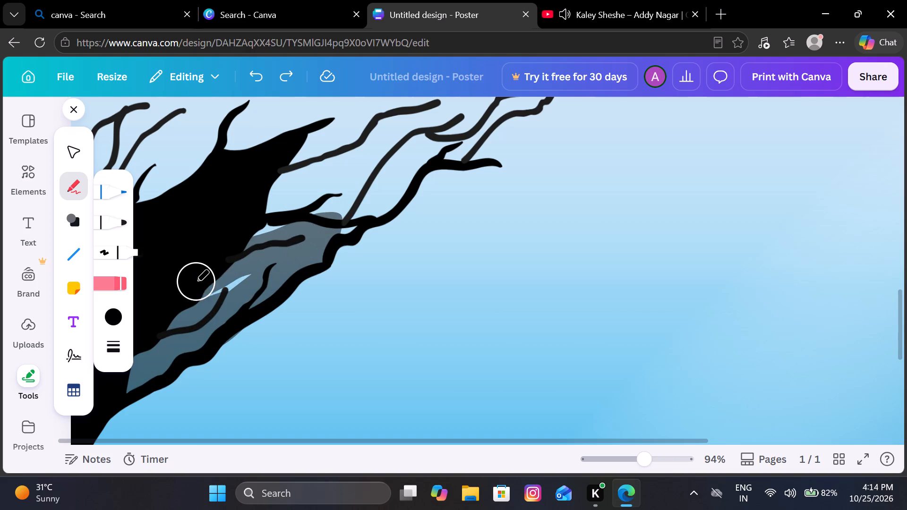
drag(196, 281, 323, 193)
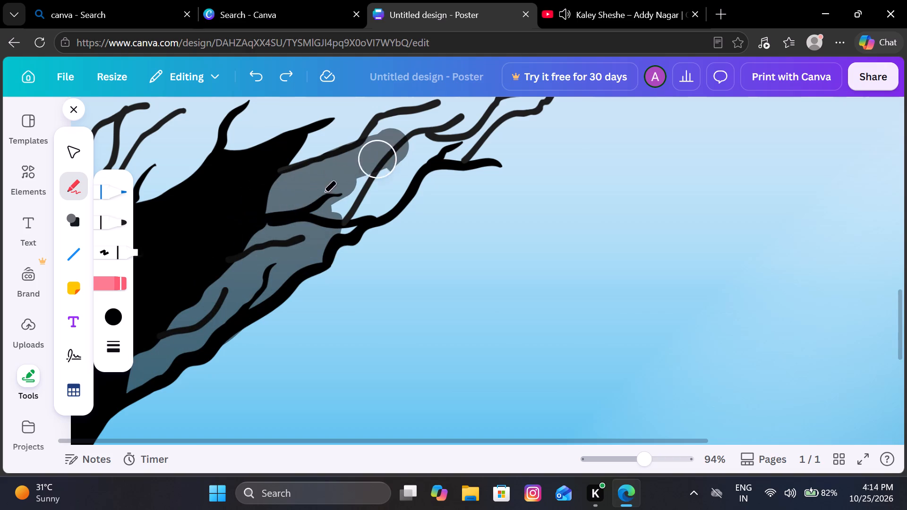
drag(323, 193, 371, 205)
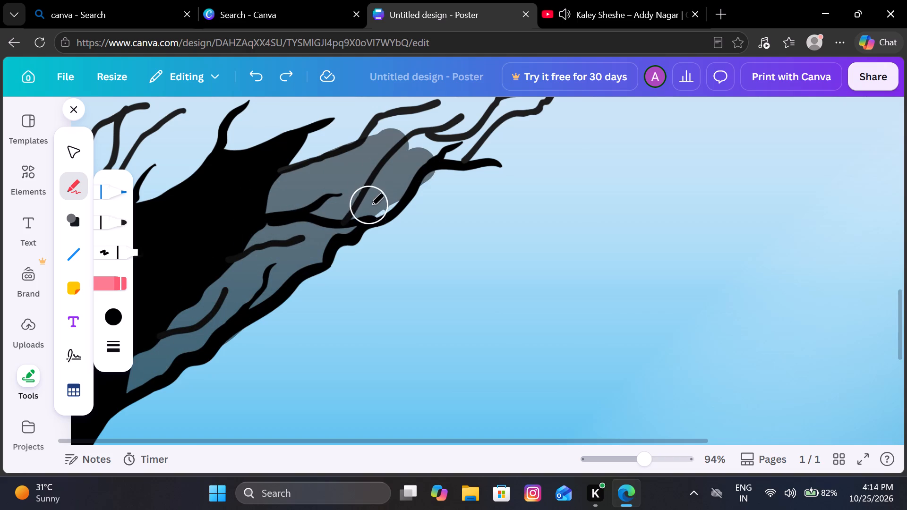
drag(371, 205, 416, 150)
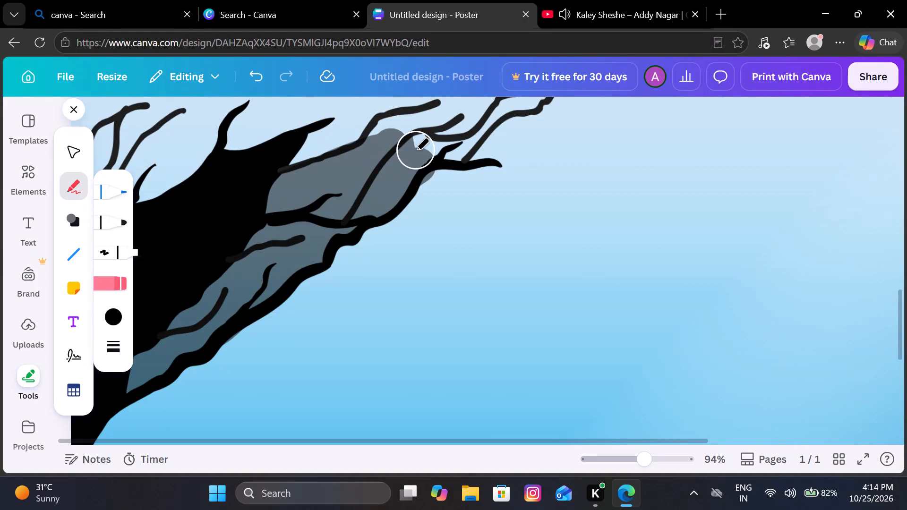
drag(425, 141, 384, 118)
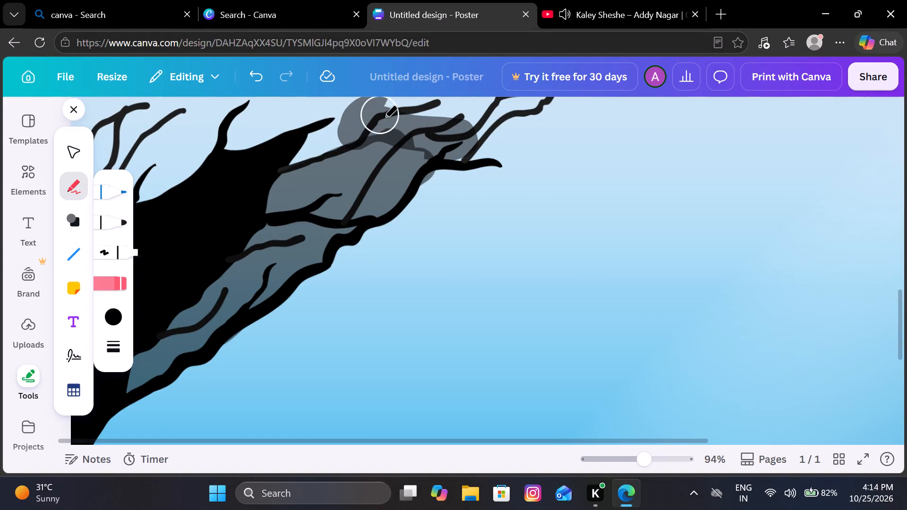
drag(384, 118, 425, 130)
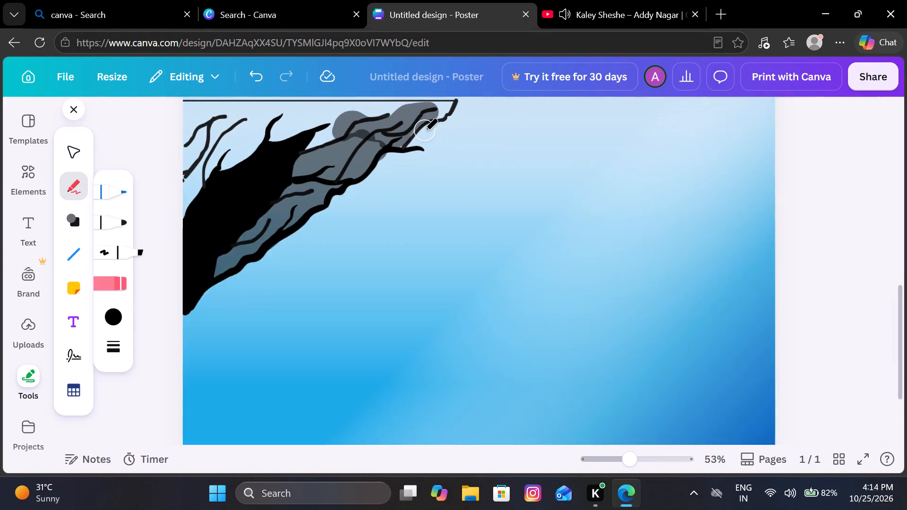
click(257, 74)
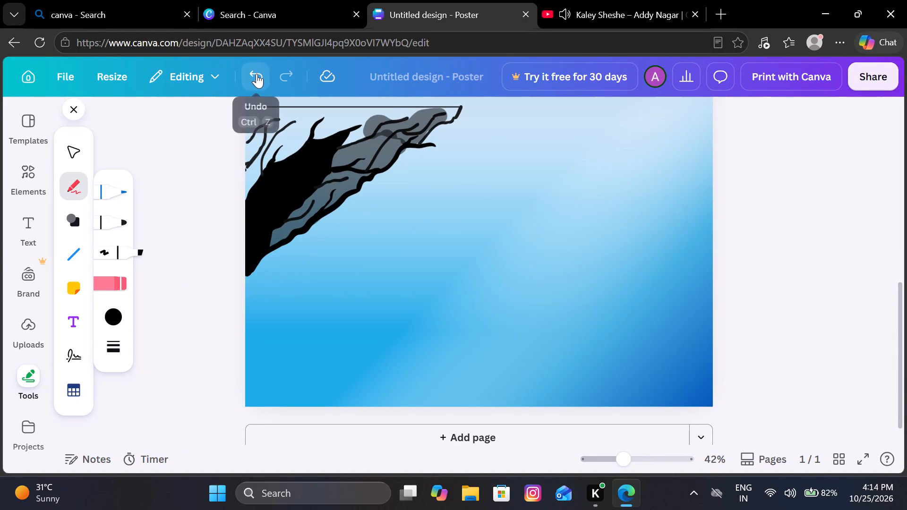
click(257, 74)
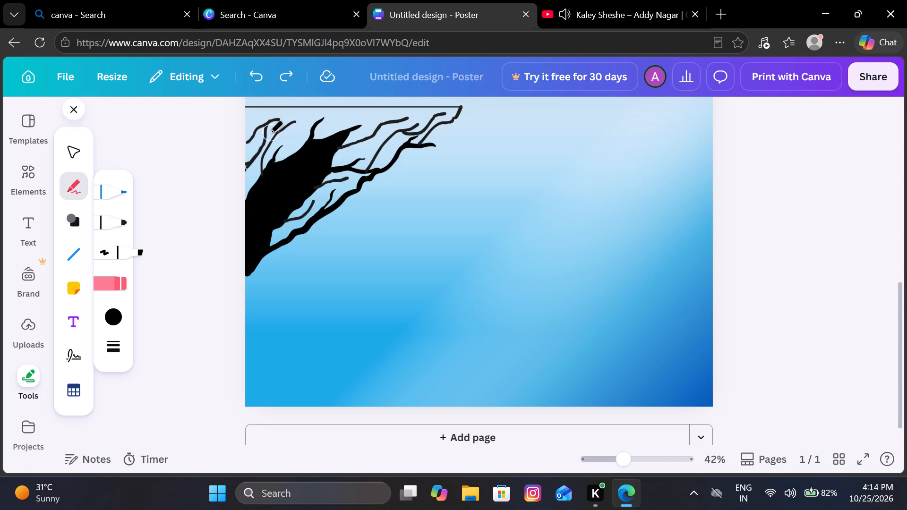
Open the highlighter's weight and transparency settings.
scroll(257, 118, right, 3)
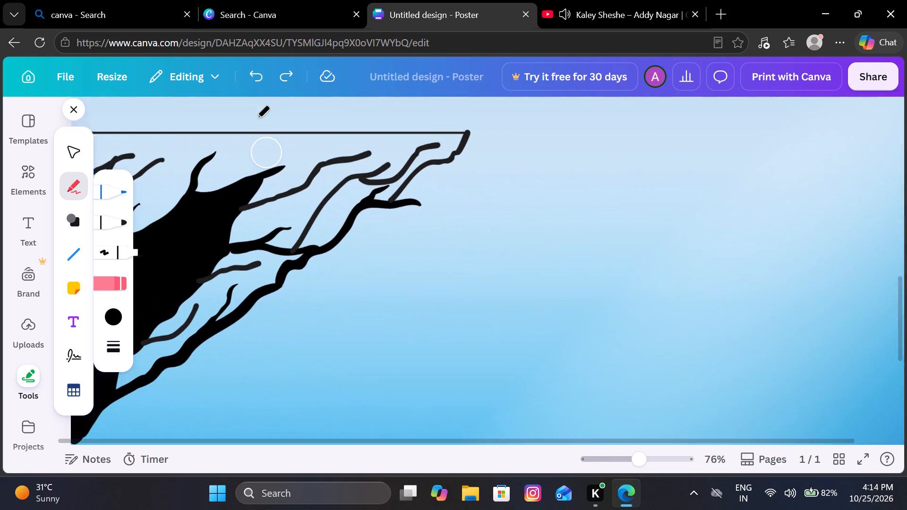
scroll(257, 118, right, 5)
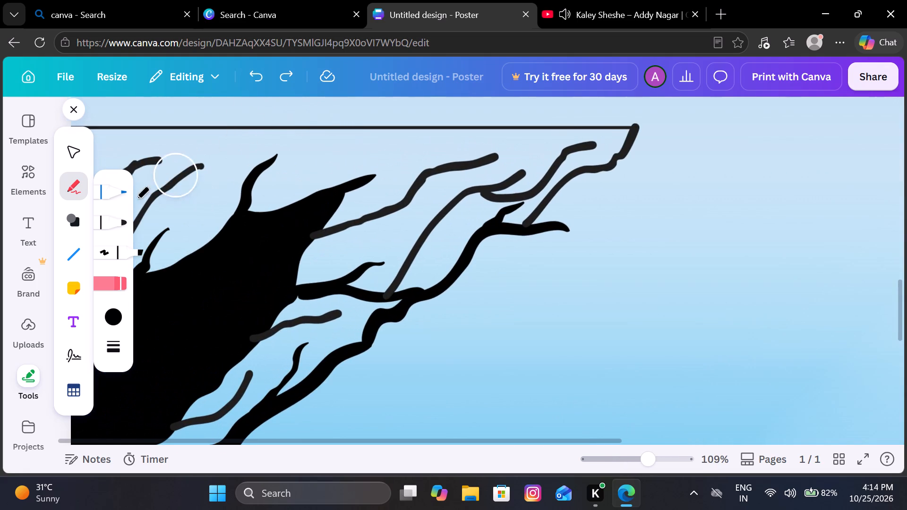
drag(120, 241, 109, 328)
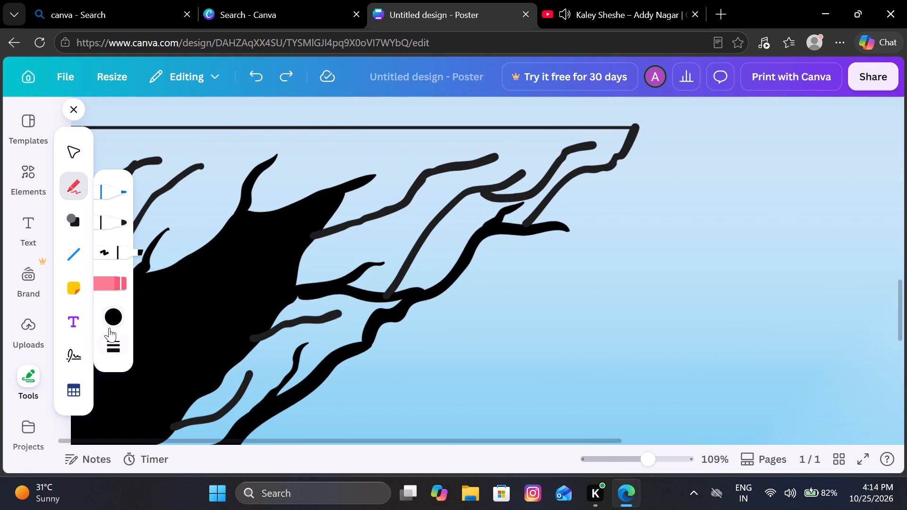
click(113, 336)
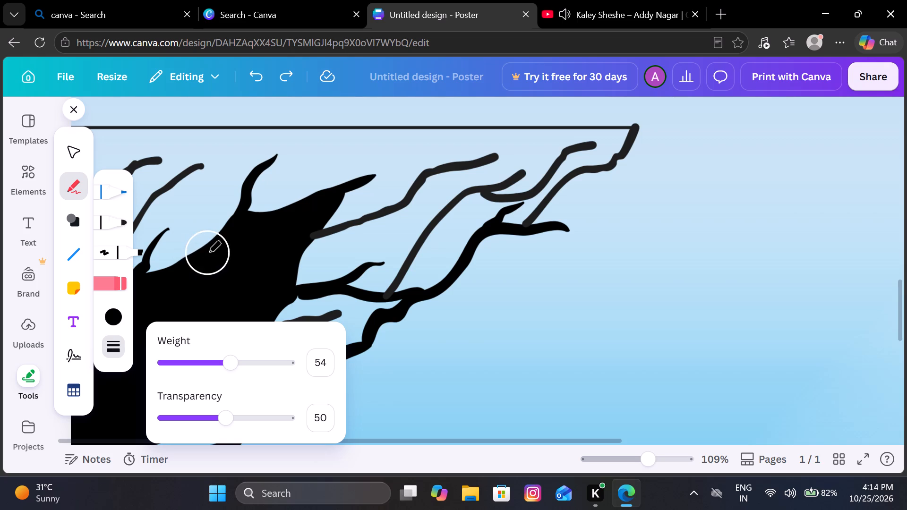
scroll(220, 237, right, 2)
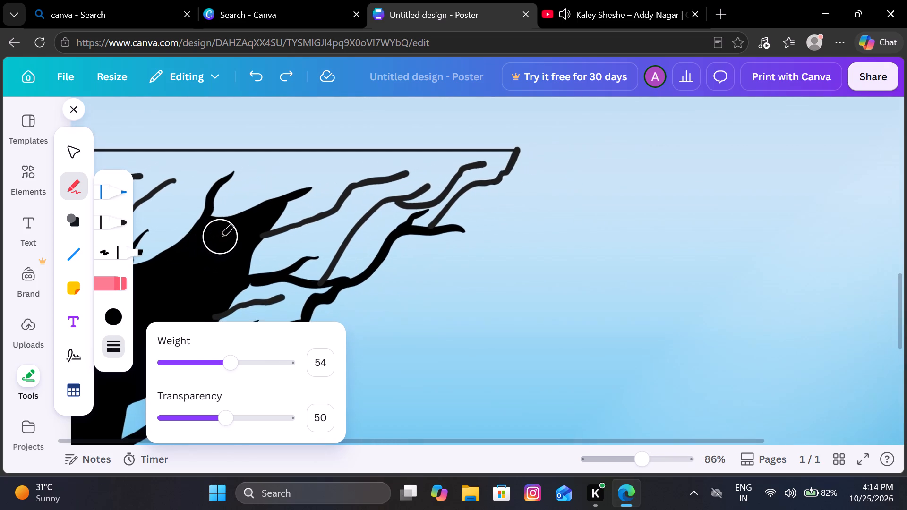
scroll(315, 183, right, 2)
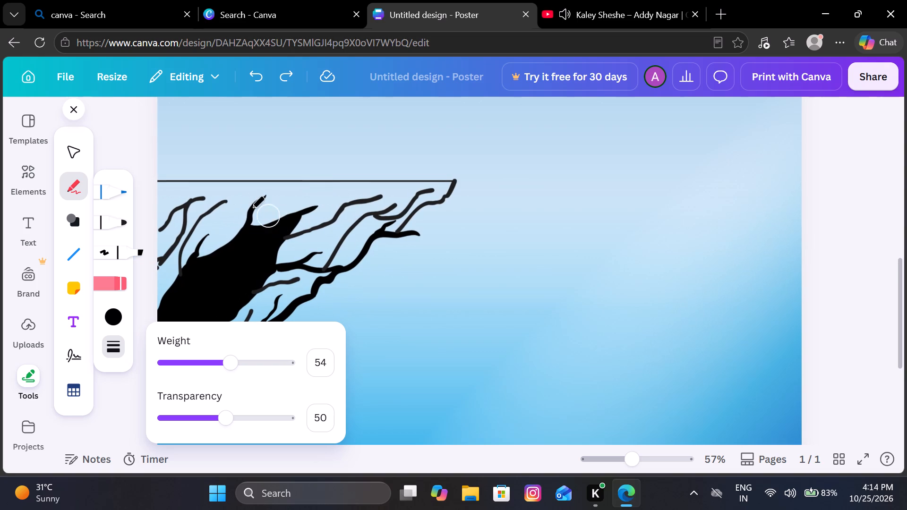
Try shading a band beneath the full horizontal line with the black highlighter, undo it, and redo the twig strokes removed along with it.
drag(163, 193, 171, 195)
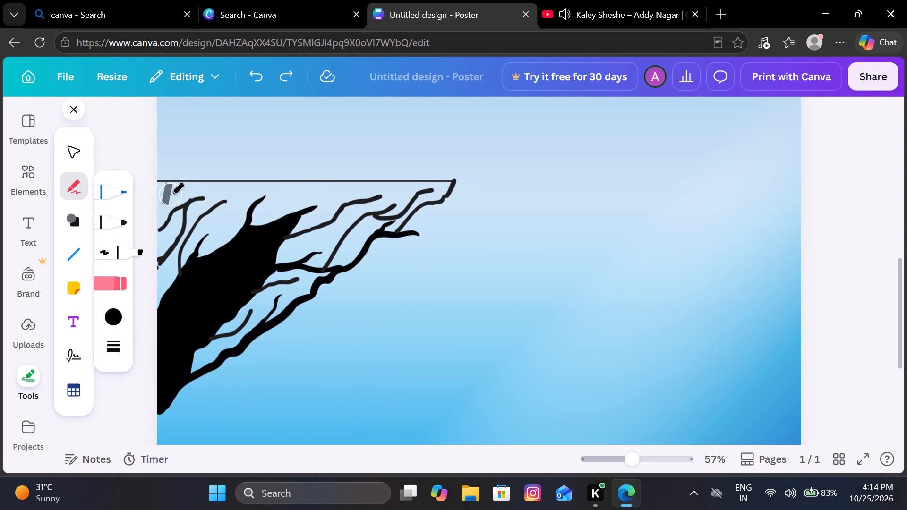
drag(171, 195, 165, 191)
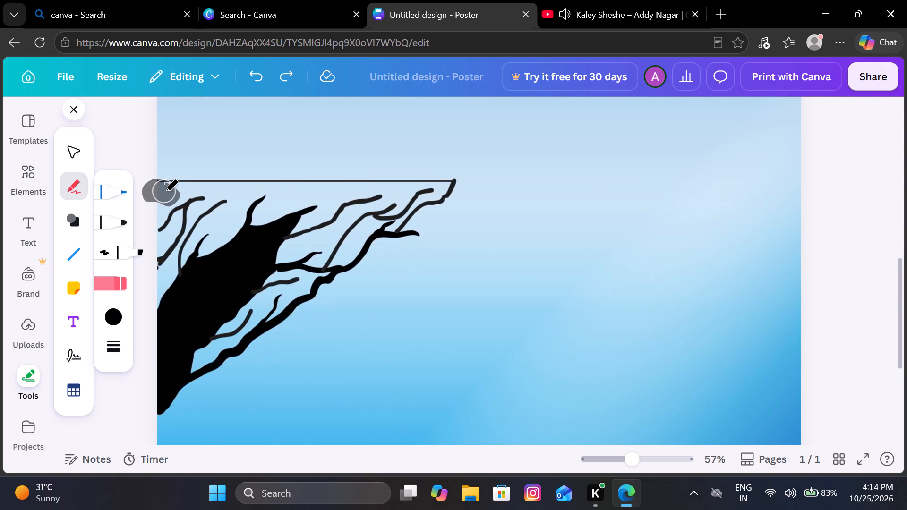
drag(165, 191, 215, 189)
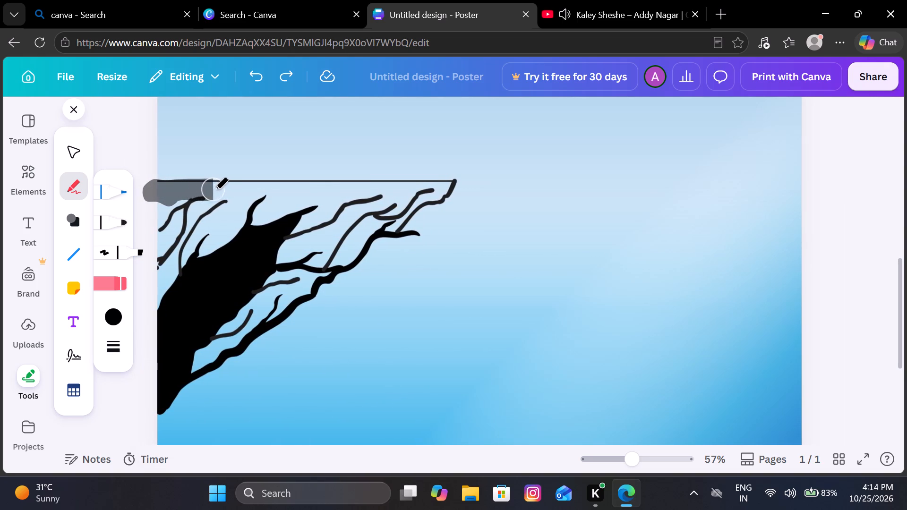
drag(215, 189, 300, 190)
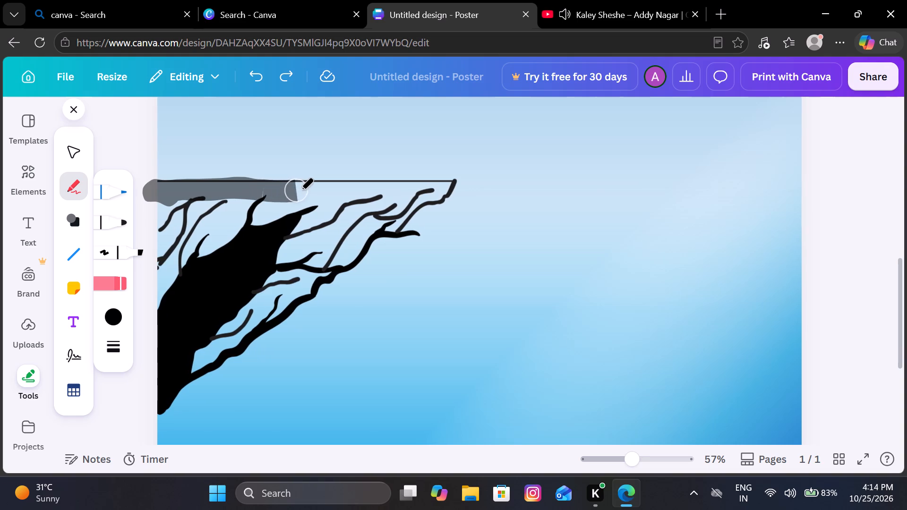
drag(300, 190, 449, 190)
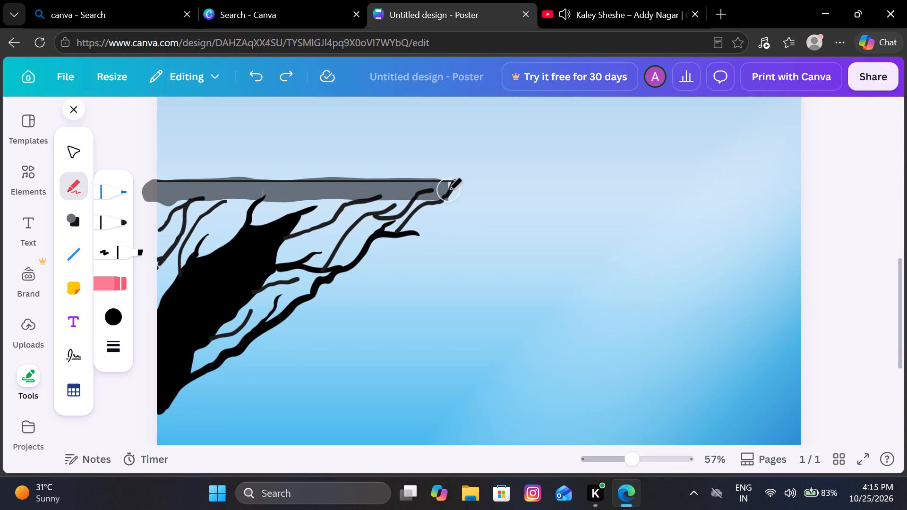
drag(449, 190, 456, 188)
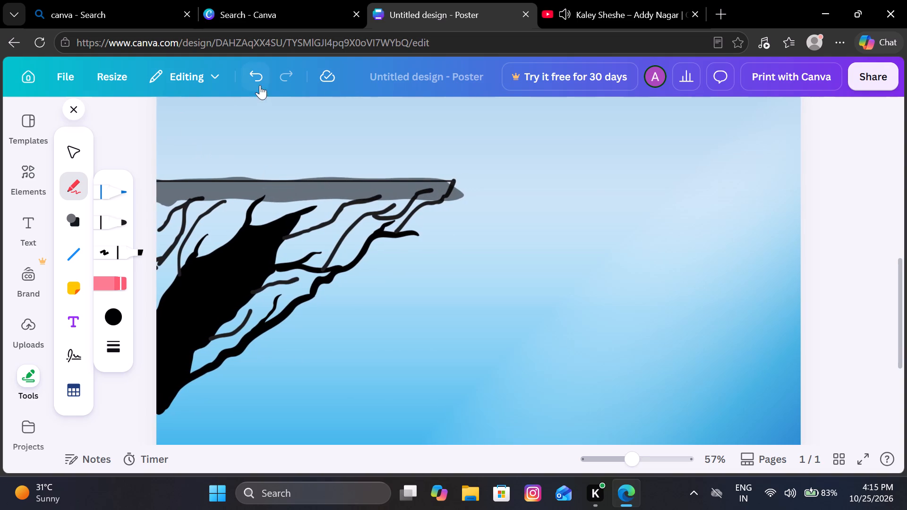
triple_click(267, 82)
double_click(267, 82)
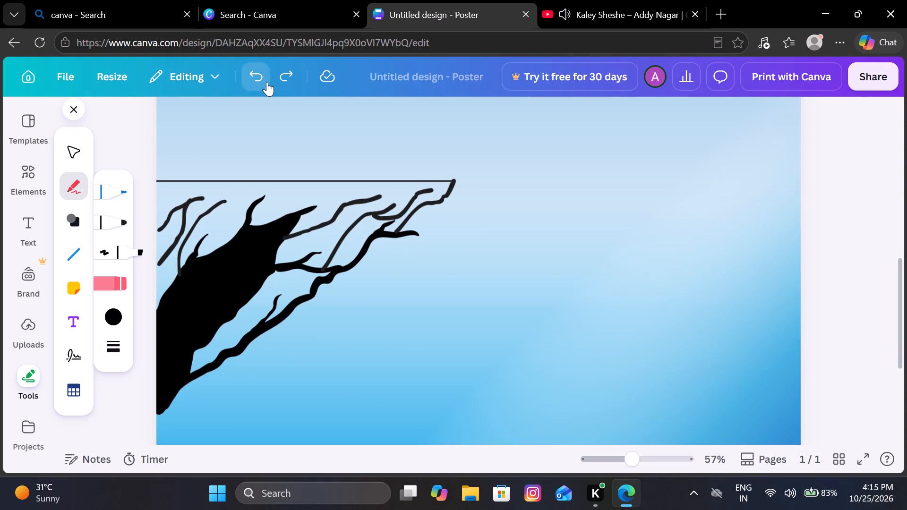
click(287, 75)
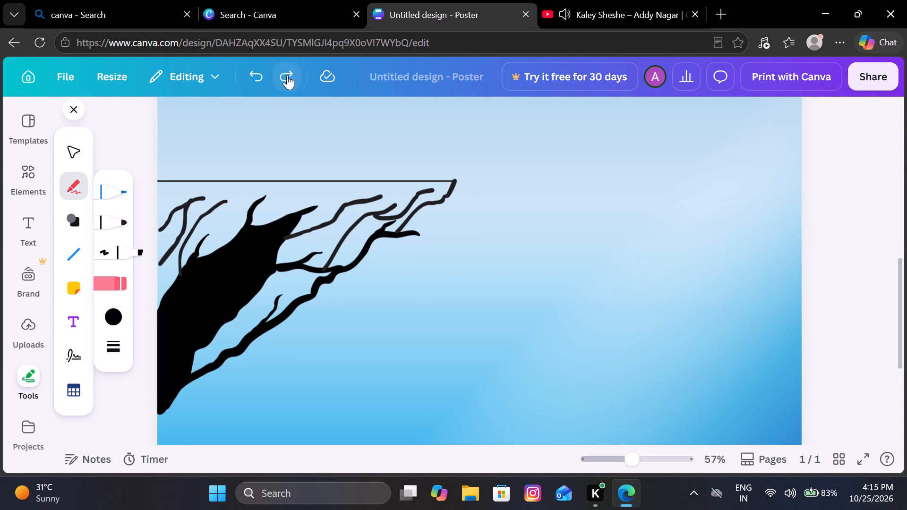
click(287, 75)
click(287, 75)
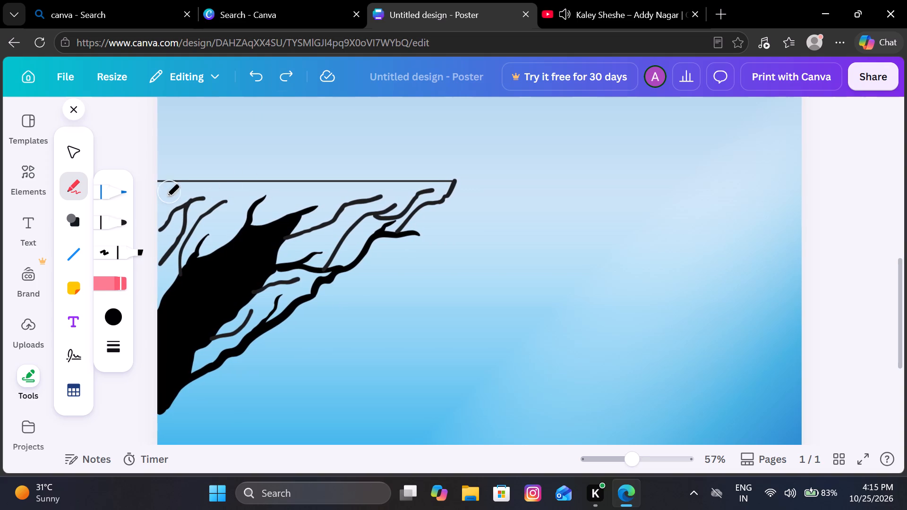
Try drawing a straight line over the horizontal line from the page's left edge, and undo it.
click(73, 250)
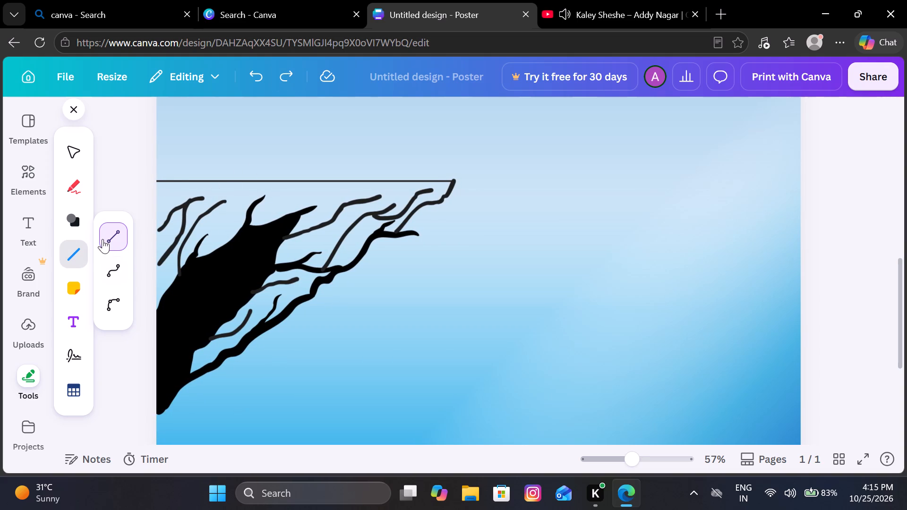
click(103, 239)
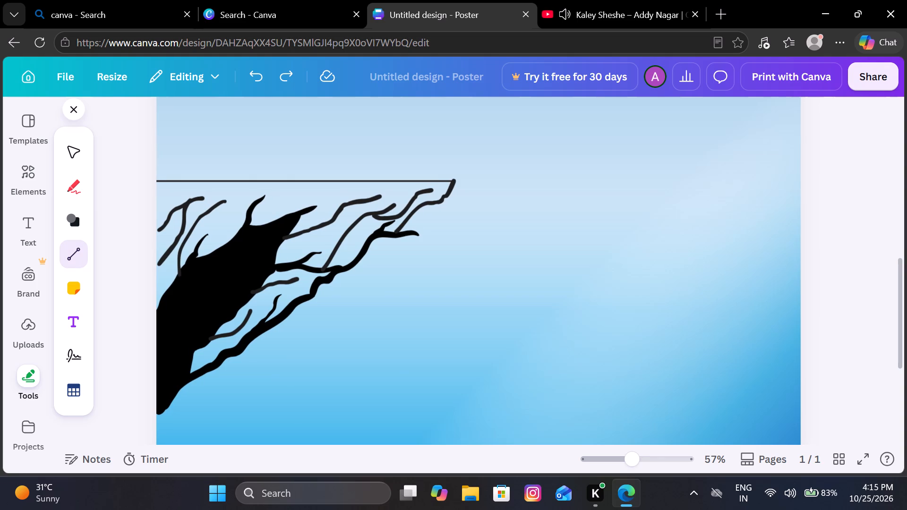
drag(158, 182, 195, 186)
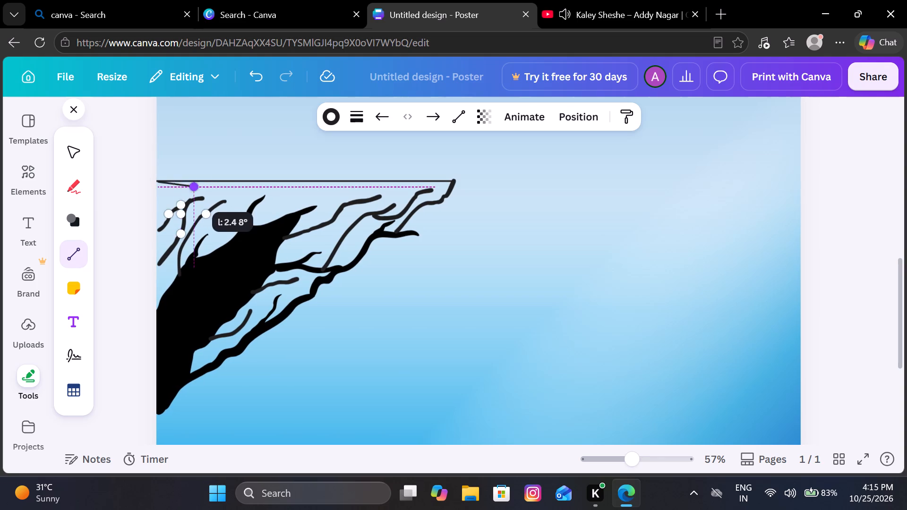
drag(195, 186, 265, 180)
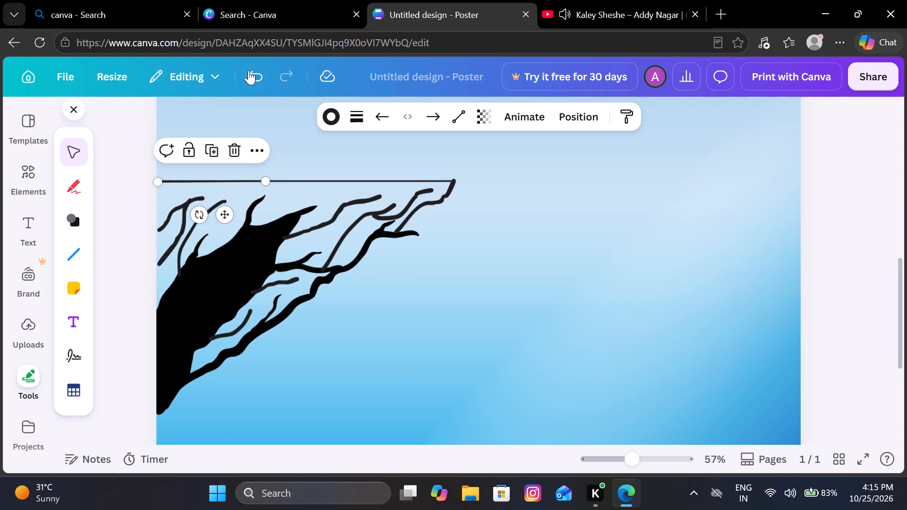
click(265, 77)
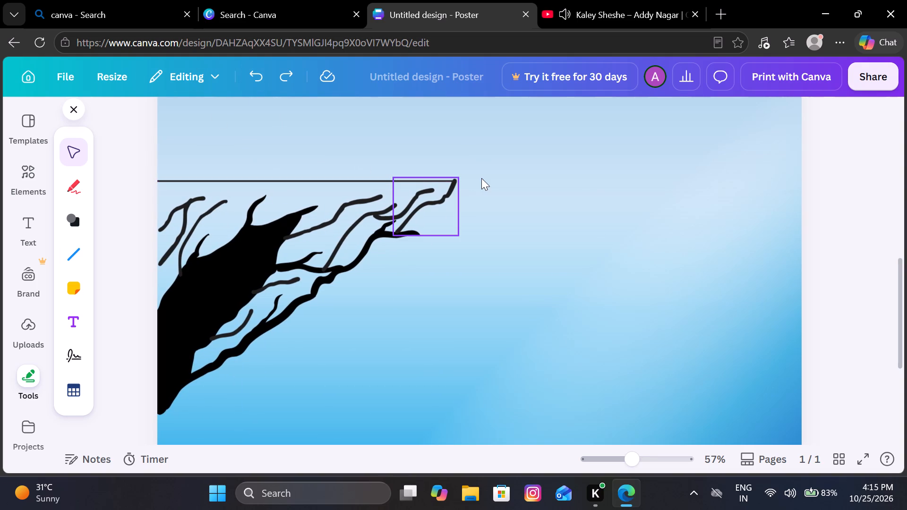
Draw a level straight line about 27 long over the horizontal line, from its right tip past the page's left edge.
click(82, 248)
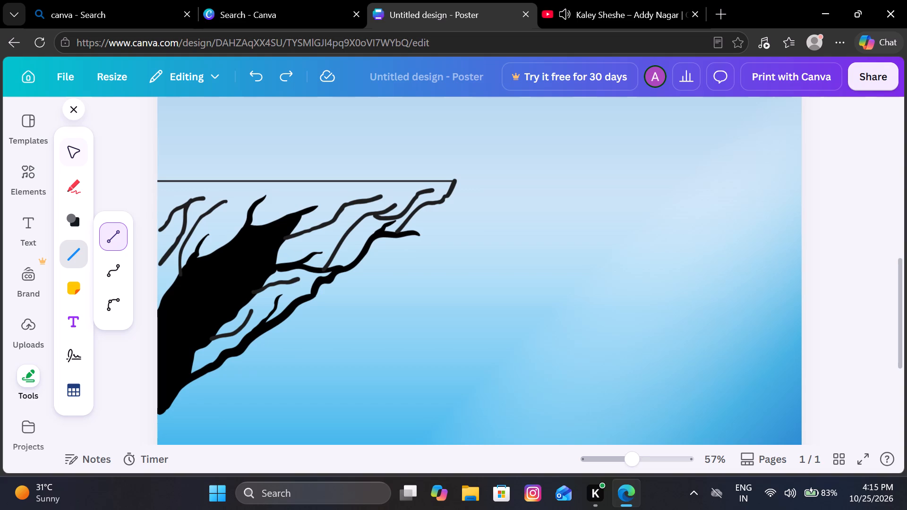
drag(455, 183, 341, 186)
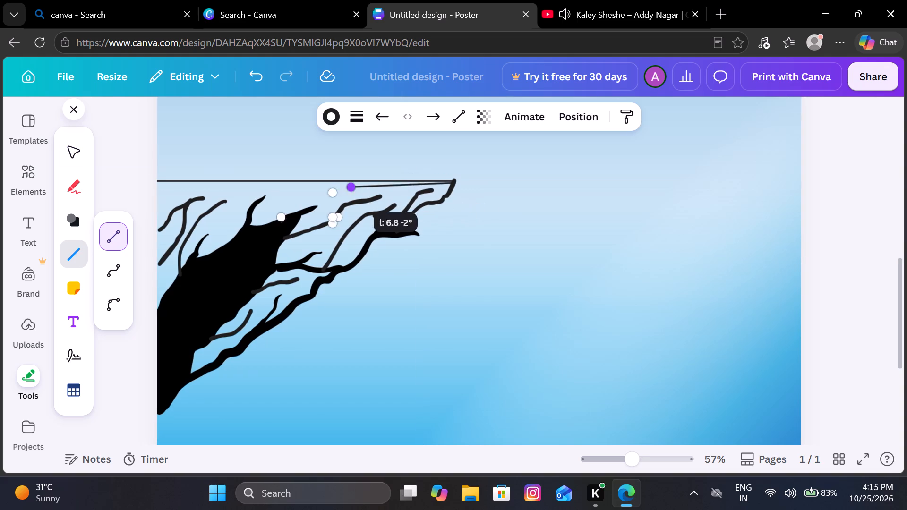
drag(341, 186, 40, 184)
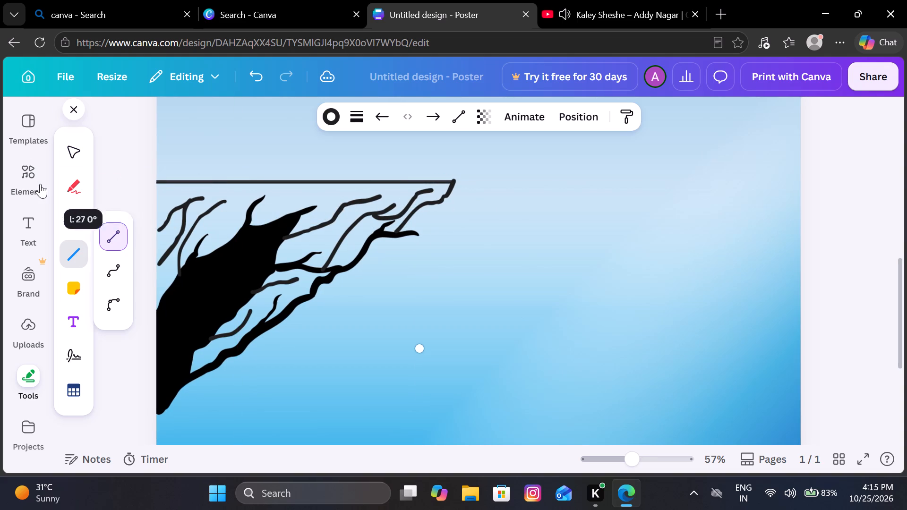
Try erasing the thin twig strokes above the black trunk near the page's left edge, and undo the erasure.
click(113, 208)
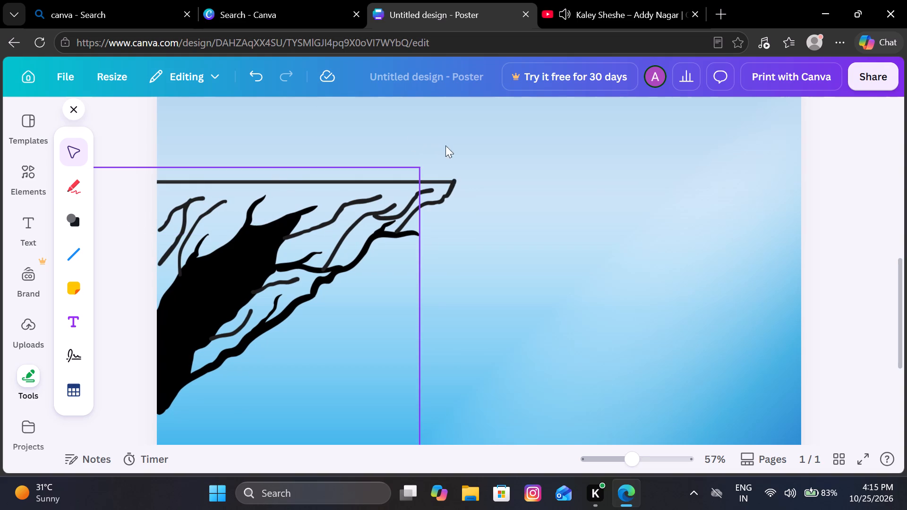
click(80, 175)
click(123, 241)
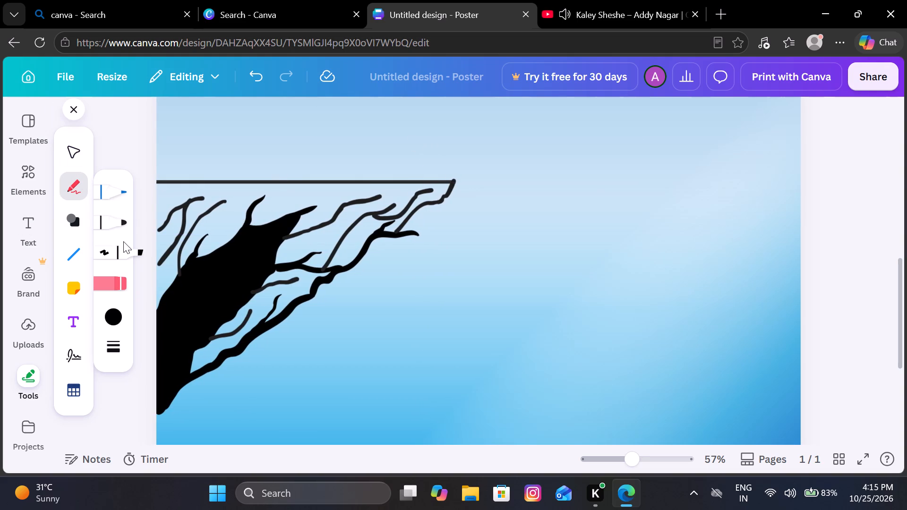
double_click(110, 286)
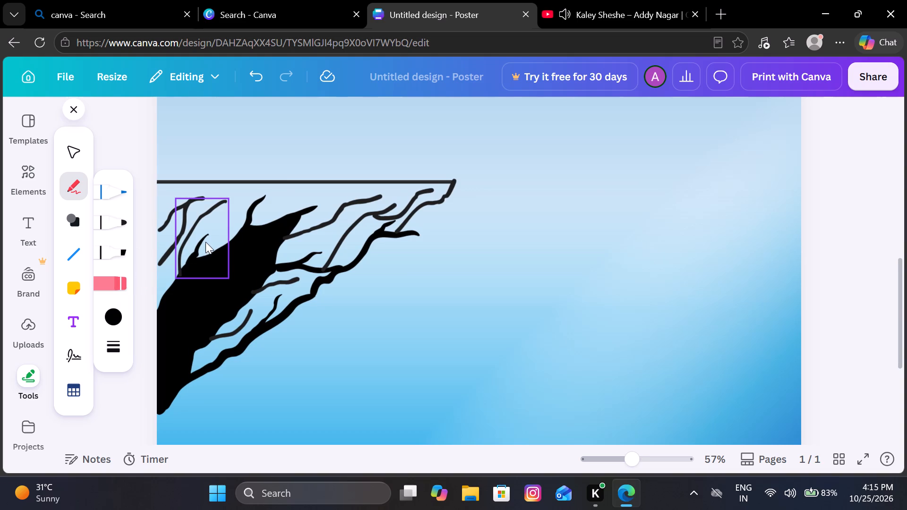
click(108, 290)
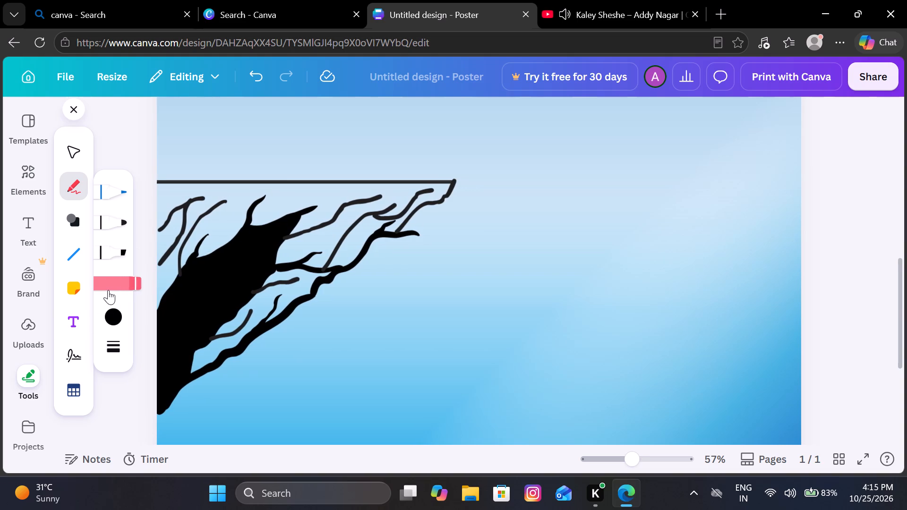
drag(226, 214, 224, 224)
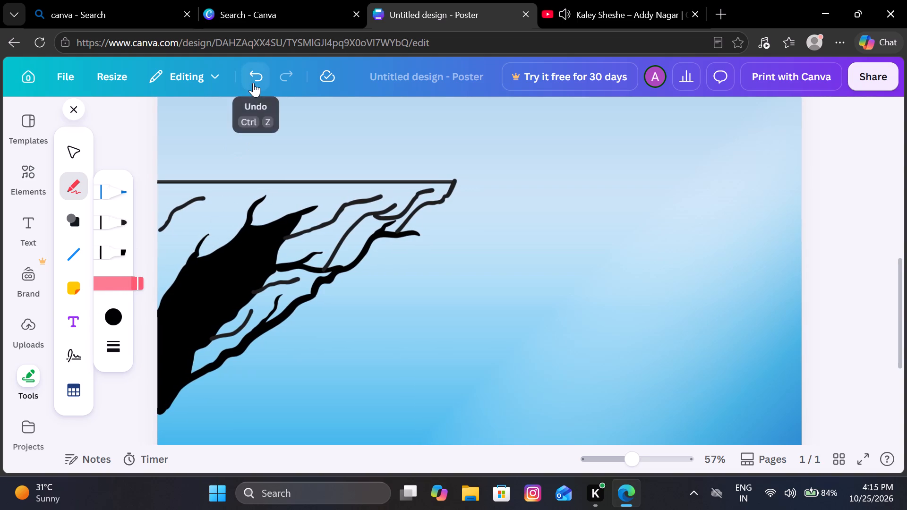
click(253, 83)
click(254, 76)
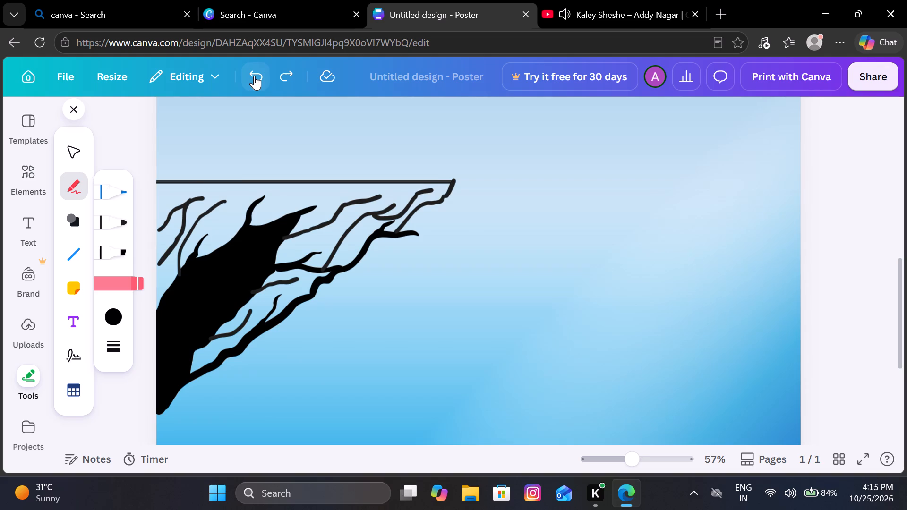
Shade the twig area at the page's left edge and the band beneath the horizontal line up to its right tip with the black highlighter.
click(119, 242)
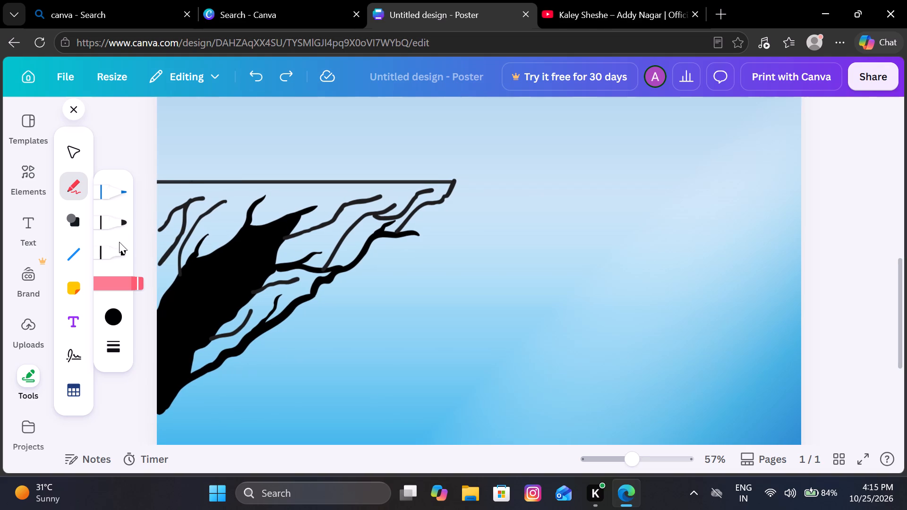
click(121, 249)
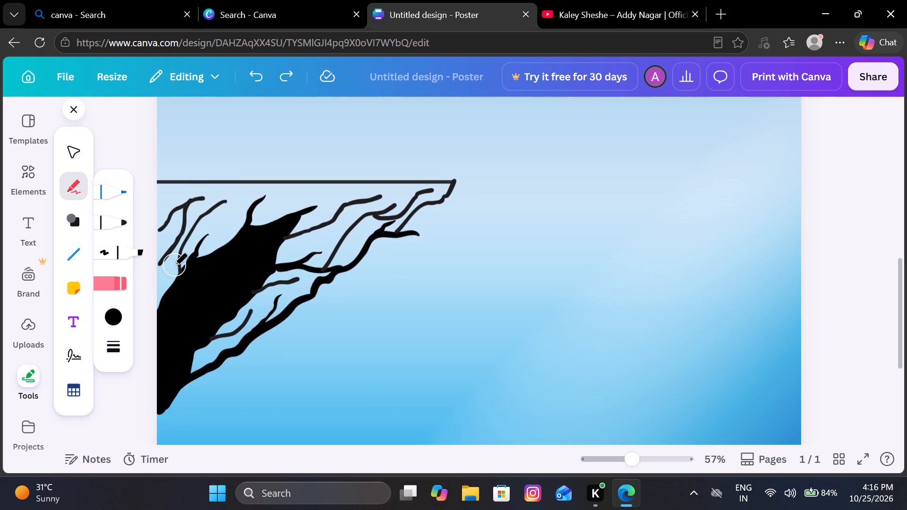
drag(174, 265, 193, 240)
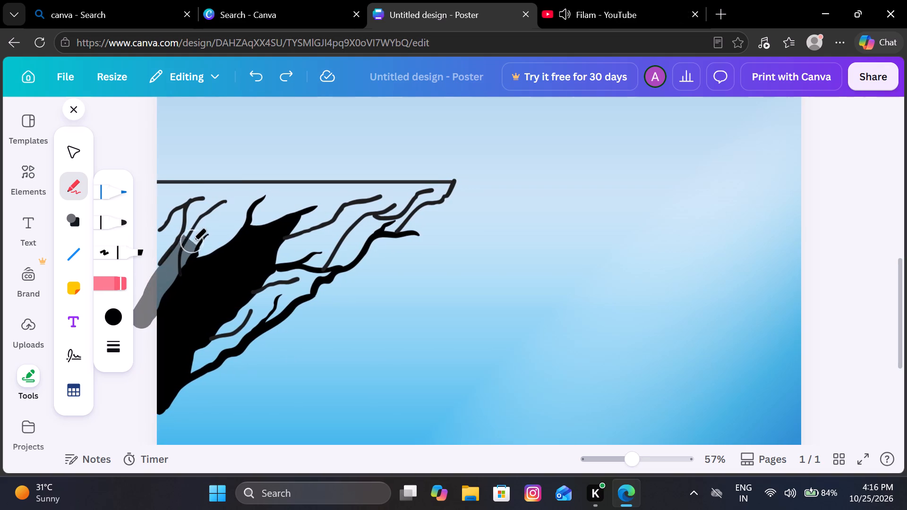
drag(193, 240, 165, 232)
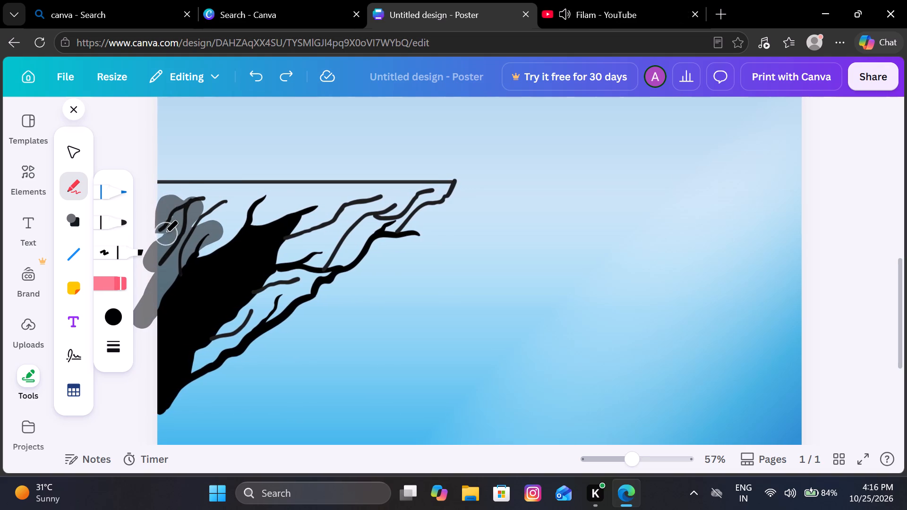
drag(165, 232, 162, 193)
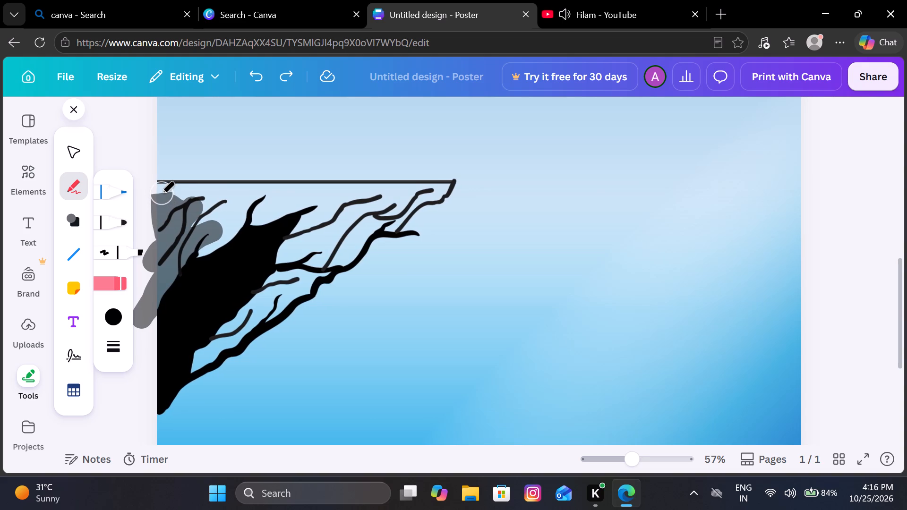
drag(162, 193, 219, 193)
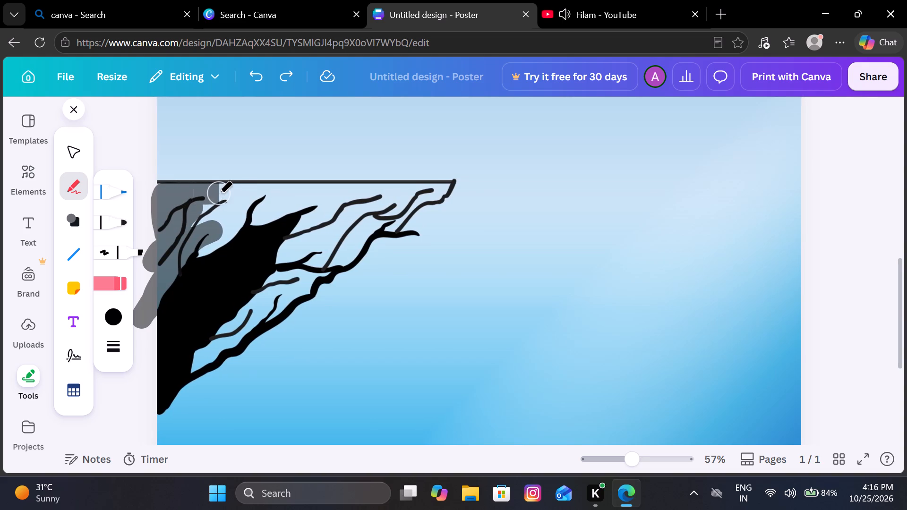
drag(219, 193, 299, 192)
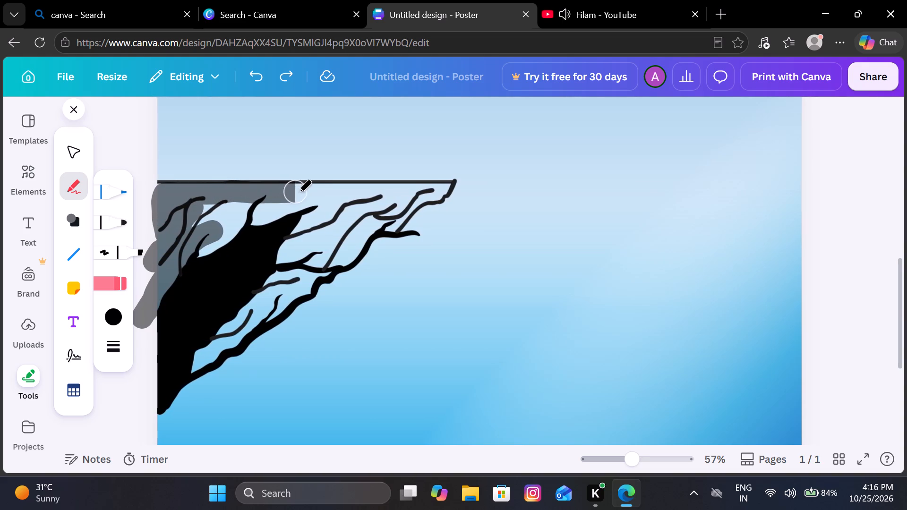
drag(299, 192, 399, 193)
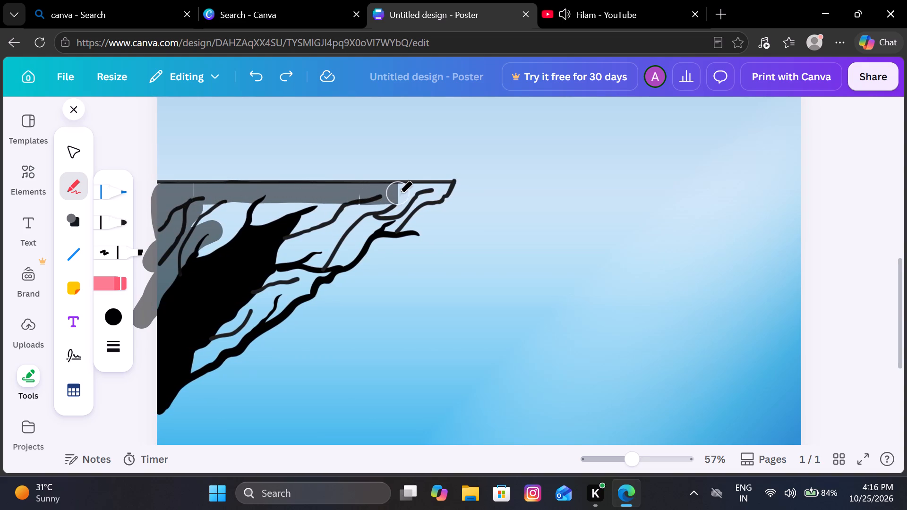
drag(399, 193, 435, 192)
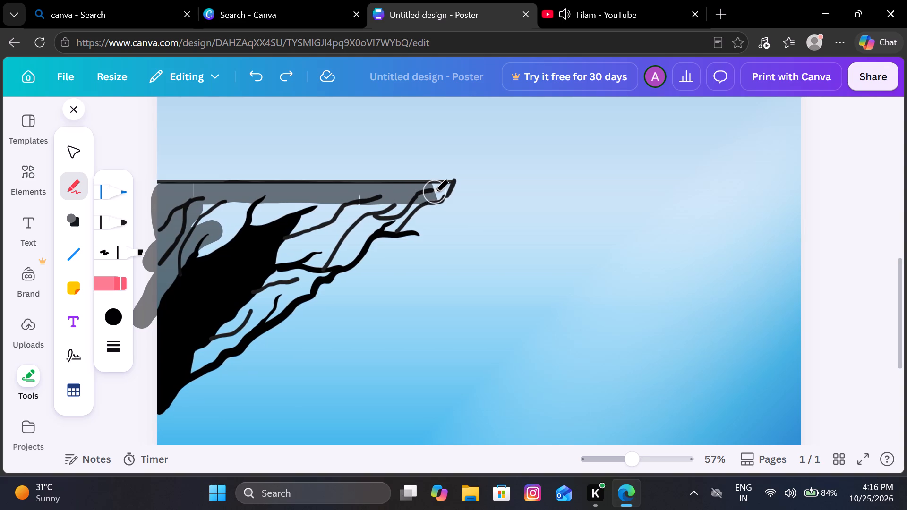
drag(435, 192, 440, 186)
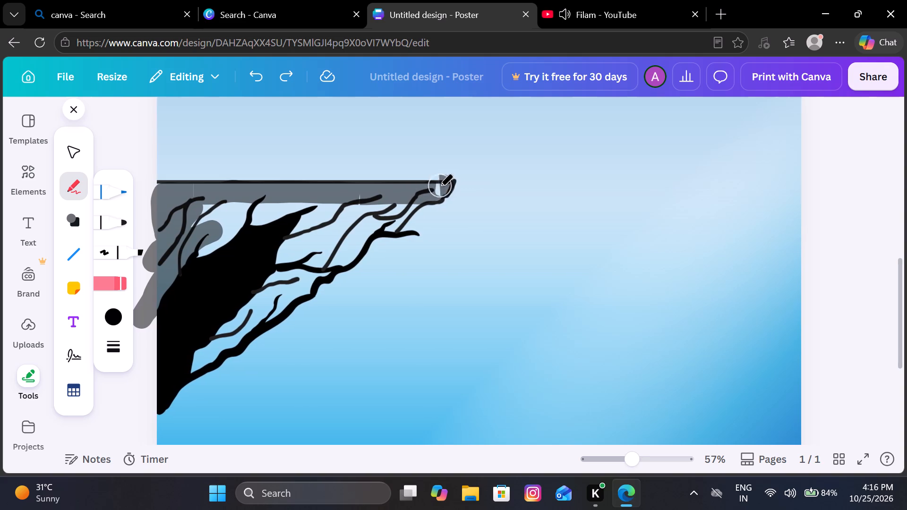
Shade the gaps between the branches along the cliff's lower-right slope, from below the tip down to the base, with the black highlighter.
drag(440, 186, 394, 209)
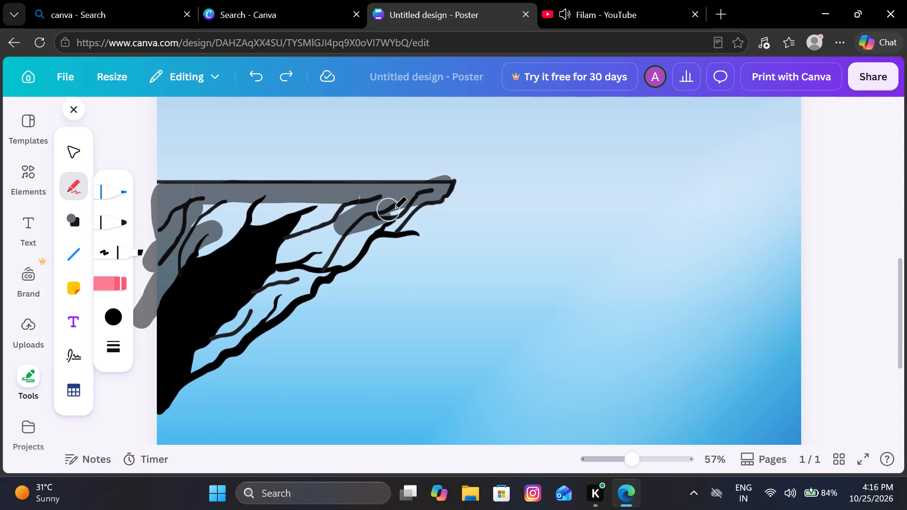
drag(394, 209, 391, 221)
drag(391, 221, 200, 359)
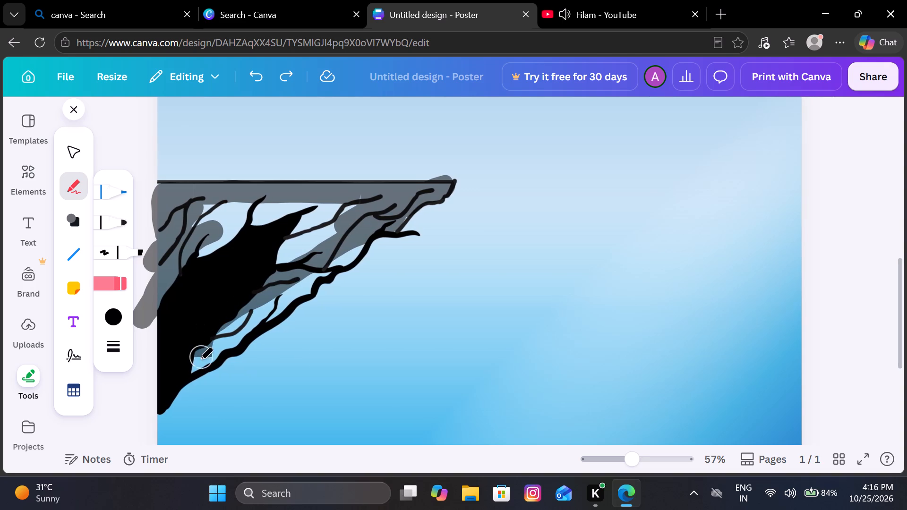
drag(200, 359, 212, 353)
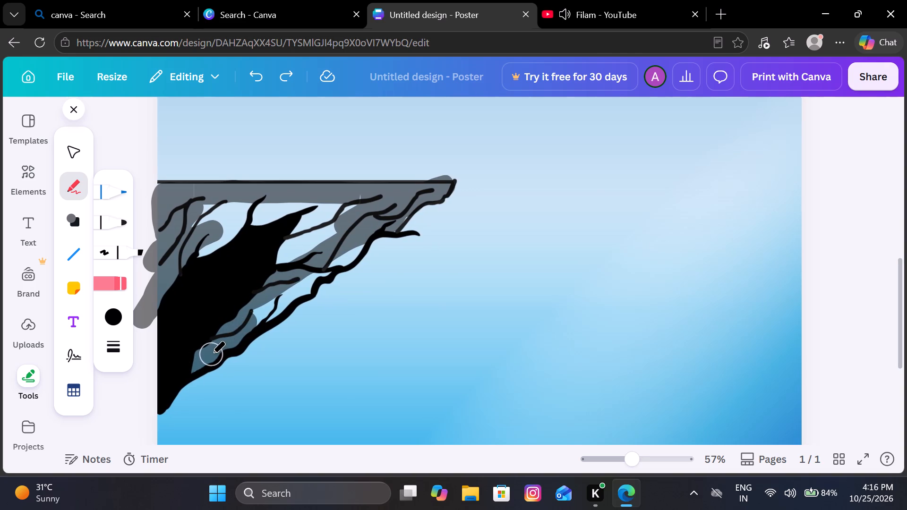
drag(212, 353, 359, 239)
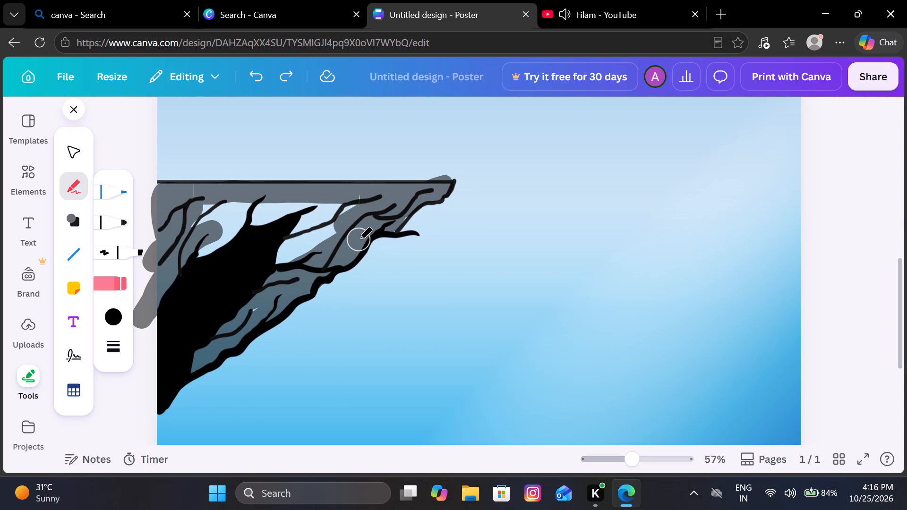
Shade the remaining gaps between the horizontal line and the black trunk, and the gap beside the short right-hand twig.
drag(359, 239, 334, 201)
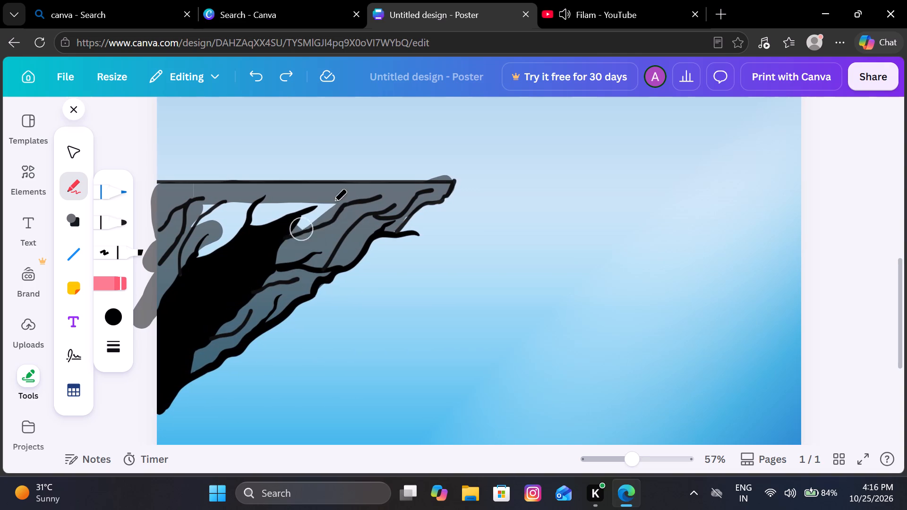
drag(334, 201, 218, 241)
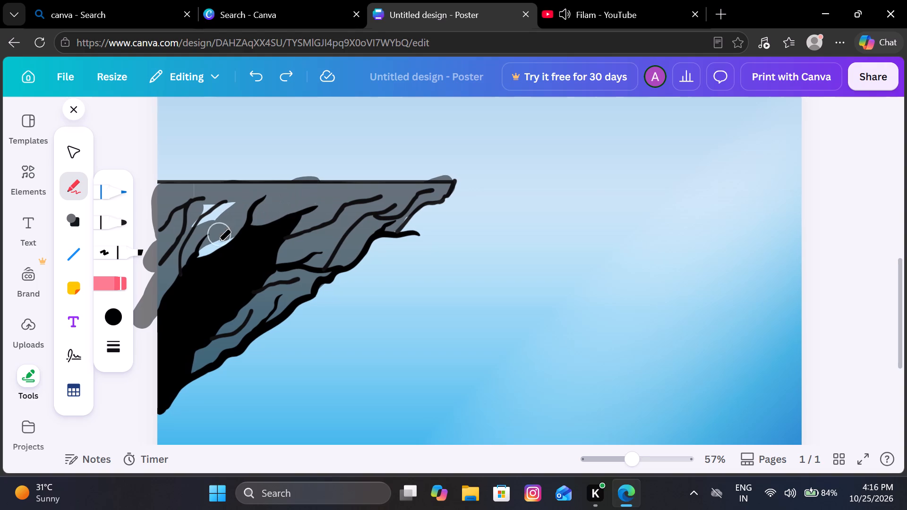
drag(218, 241, 239, 194)
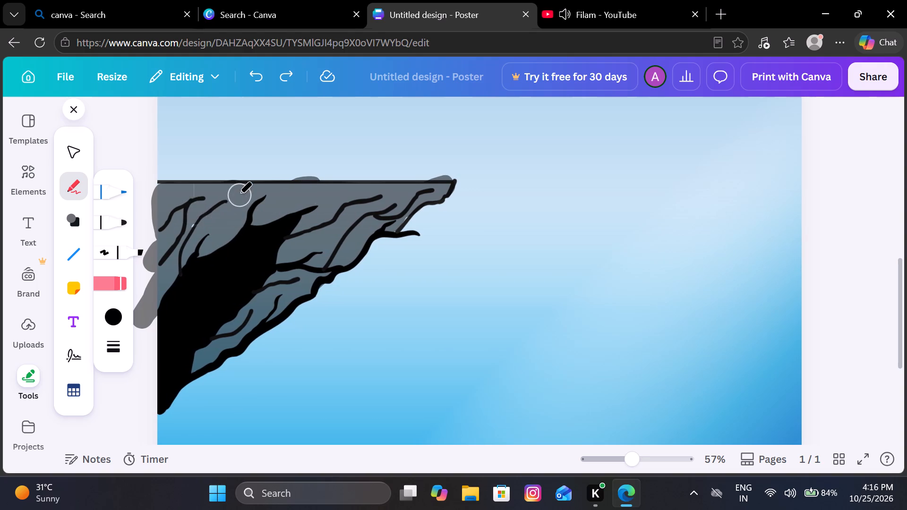
drag(239, 194, 322, 201)
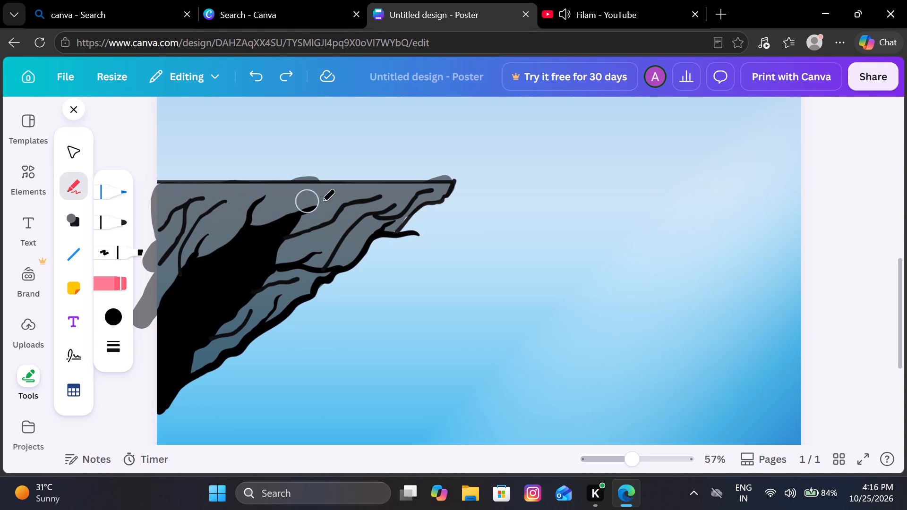
drag(322, 201, 399, 215)
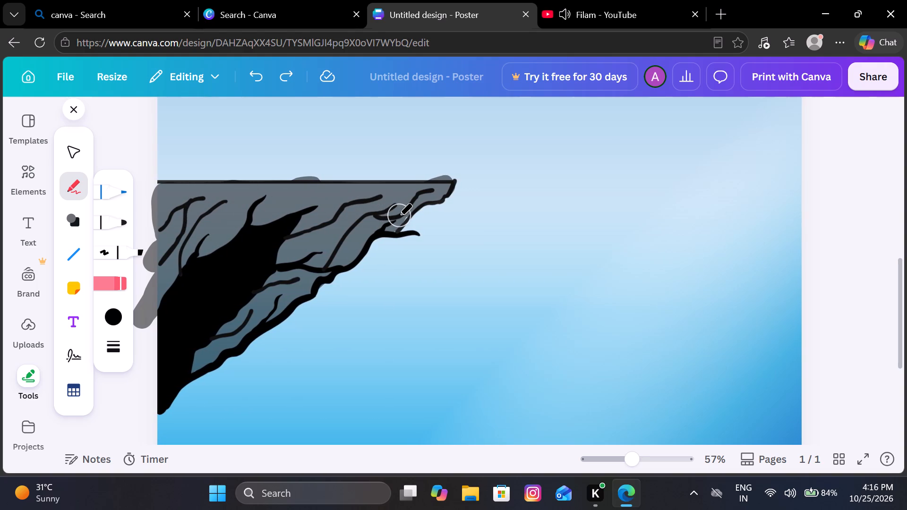
drag(399, 215, 390, 223)
scroll(401, 222, left, 2)
drag(390, 223, 288, 216)
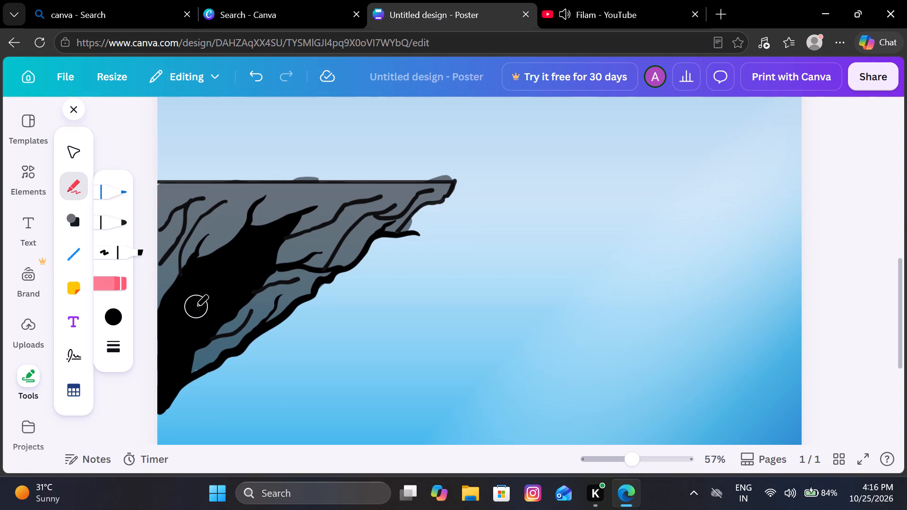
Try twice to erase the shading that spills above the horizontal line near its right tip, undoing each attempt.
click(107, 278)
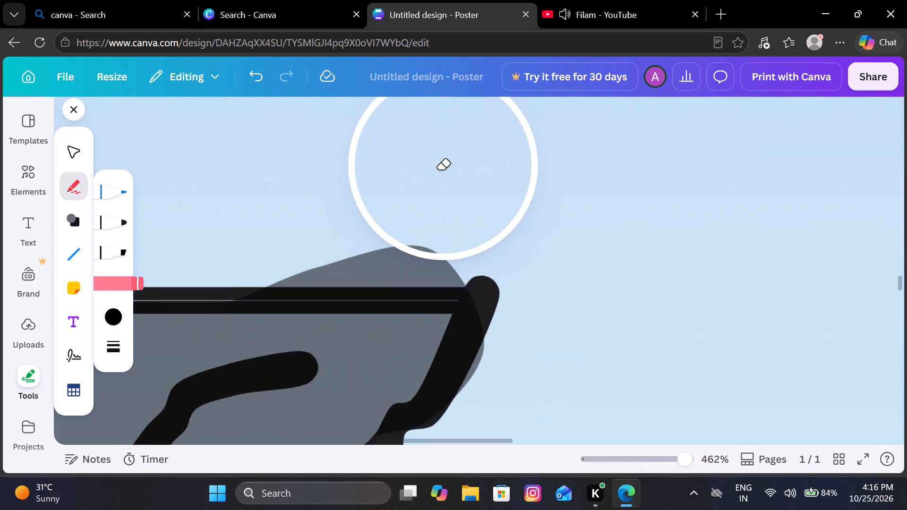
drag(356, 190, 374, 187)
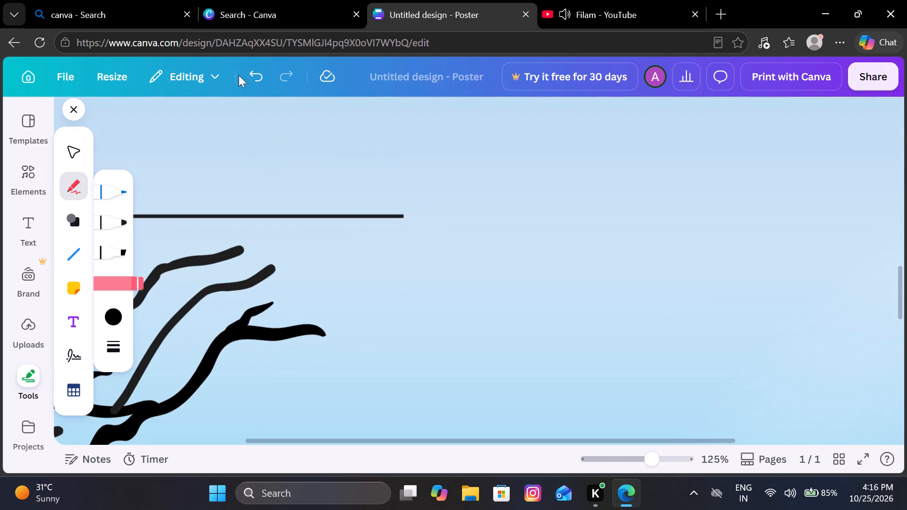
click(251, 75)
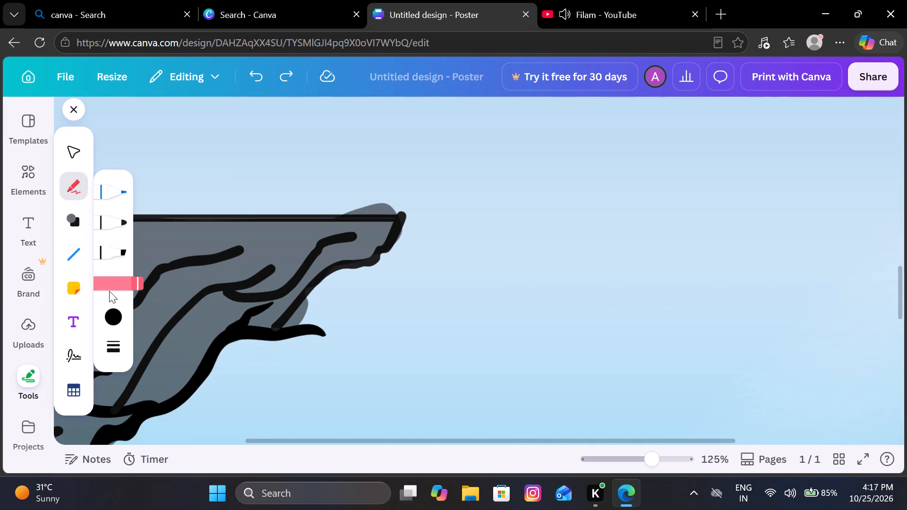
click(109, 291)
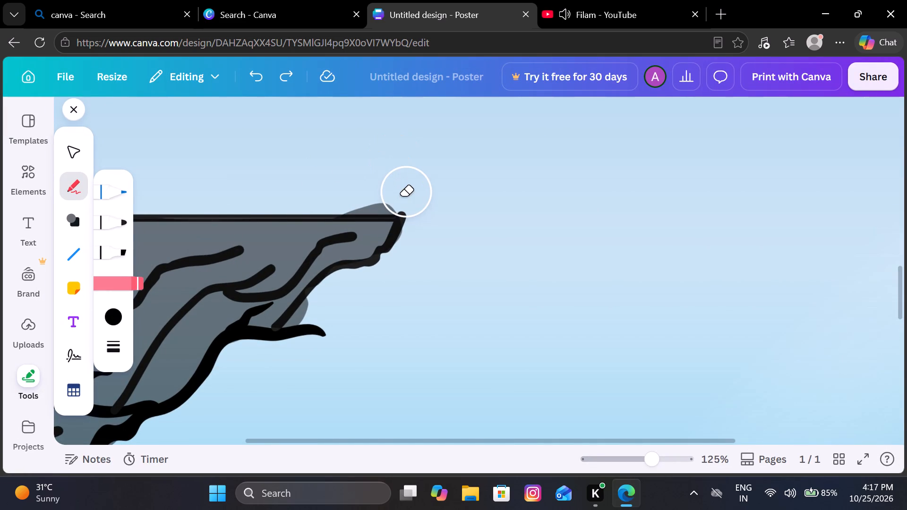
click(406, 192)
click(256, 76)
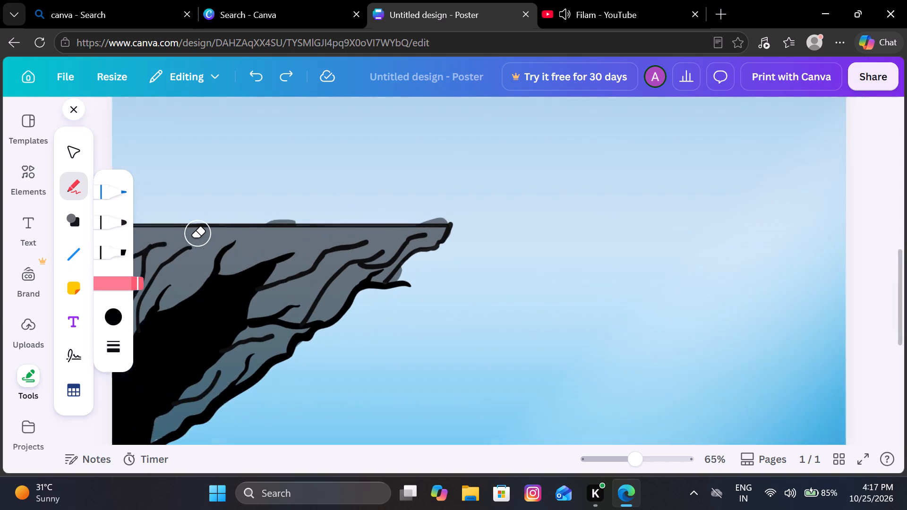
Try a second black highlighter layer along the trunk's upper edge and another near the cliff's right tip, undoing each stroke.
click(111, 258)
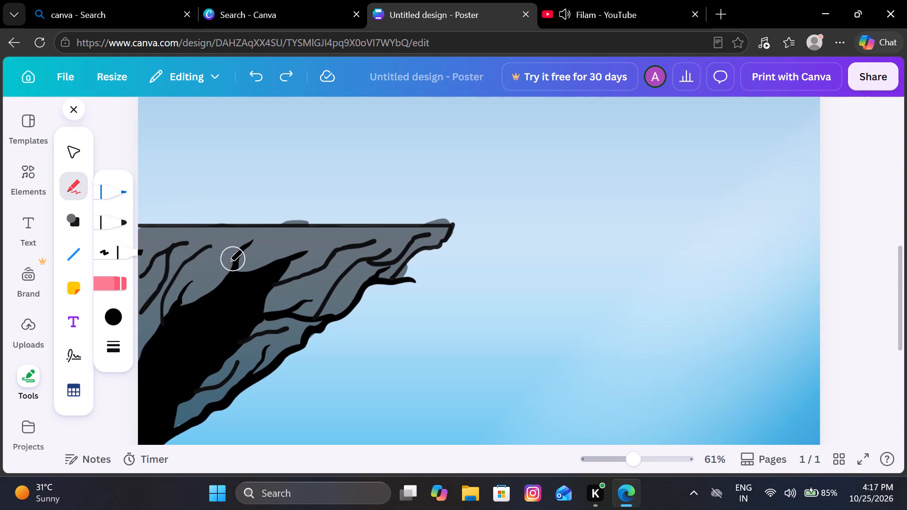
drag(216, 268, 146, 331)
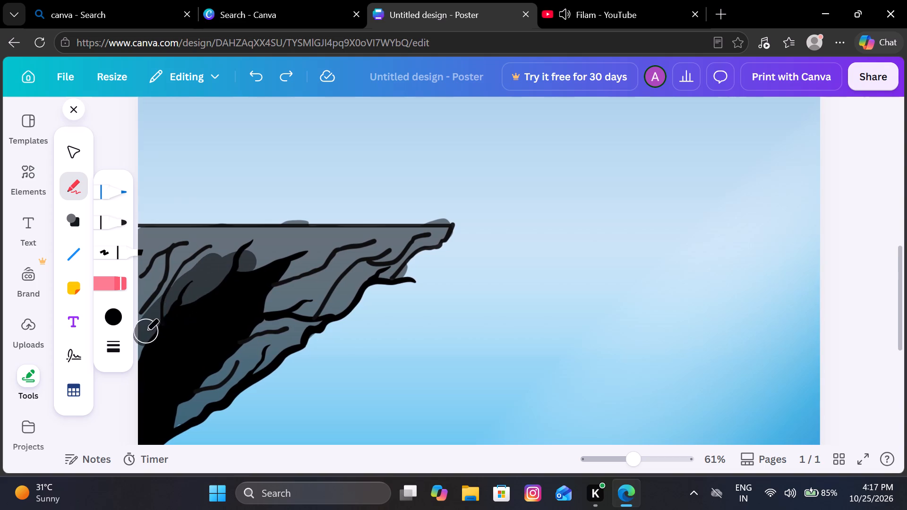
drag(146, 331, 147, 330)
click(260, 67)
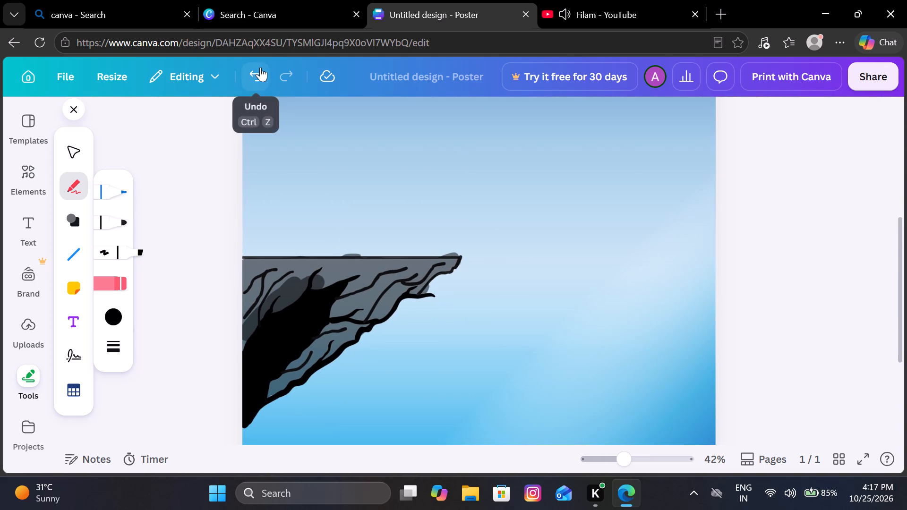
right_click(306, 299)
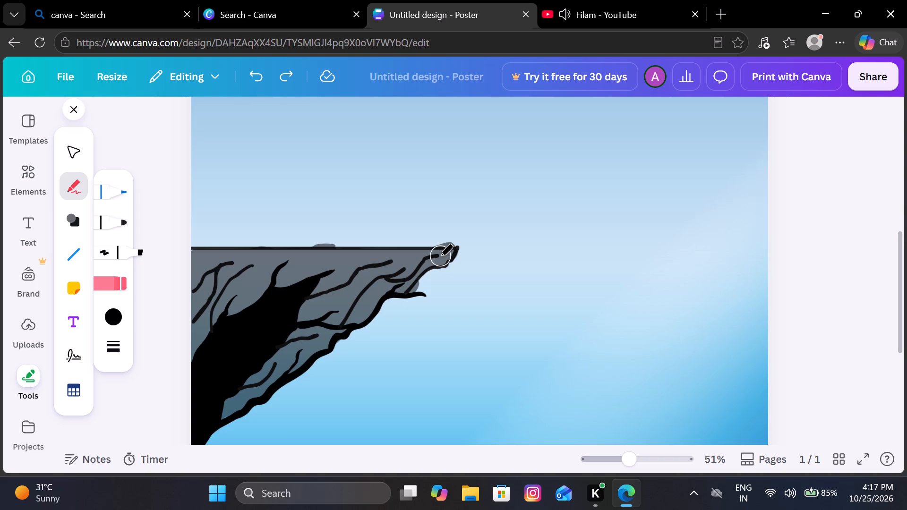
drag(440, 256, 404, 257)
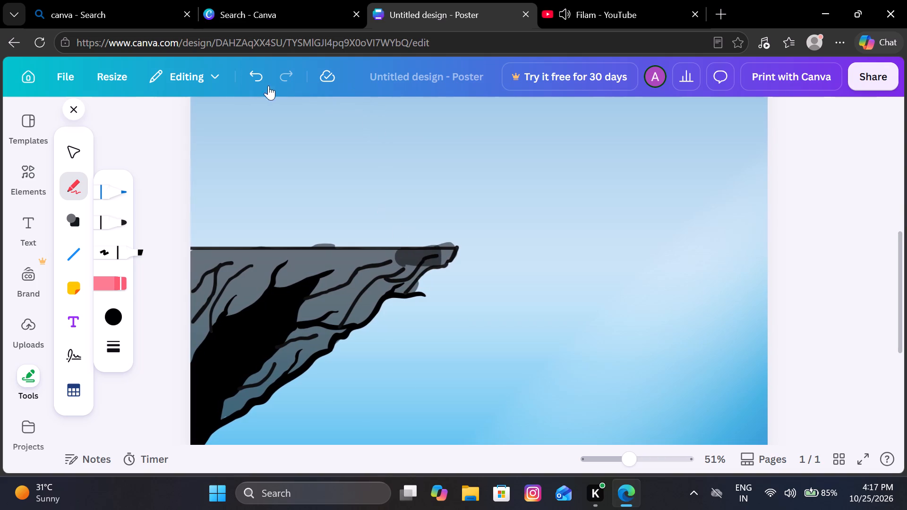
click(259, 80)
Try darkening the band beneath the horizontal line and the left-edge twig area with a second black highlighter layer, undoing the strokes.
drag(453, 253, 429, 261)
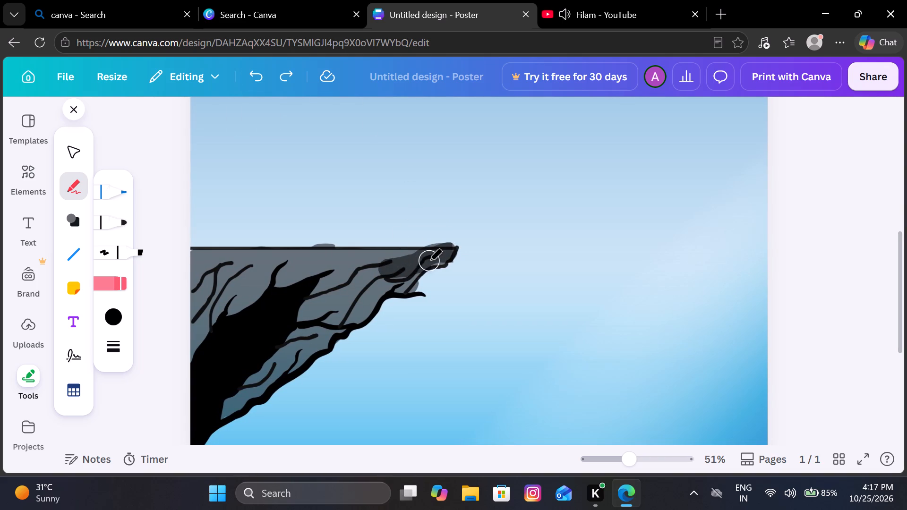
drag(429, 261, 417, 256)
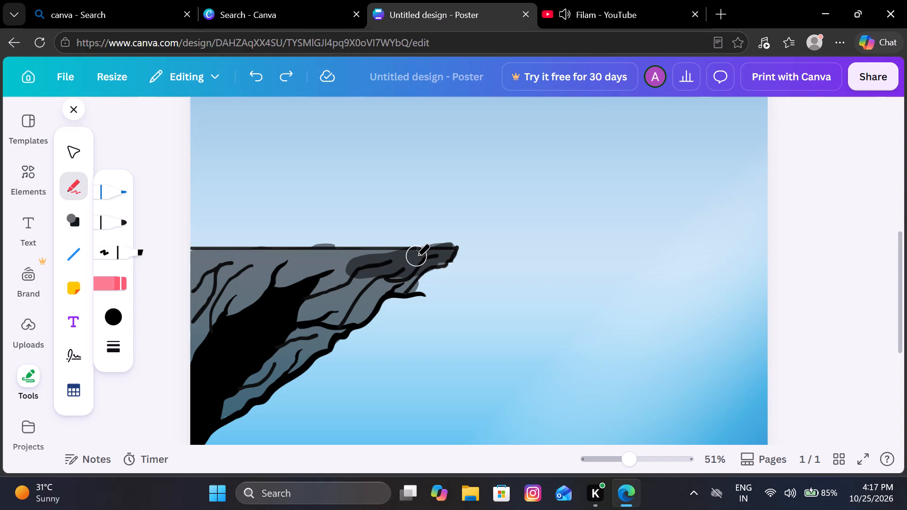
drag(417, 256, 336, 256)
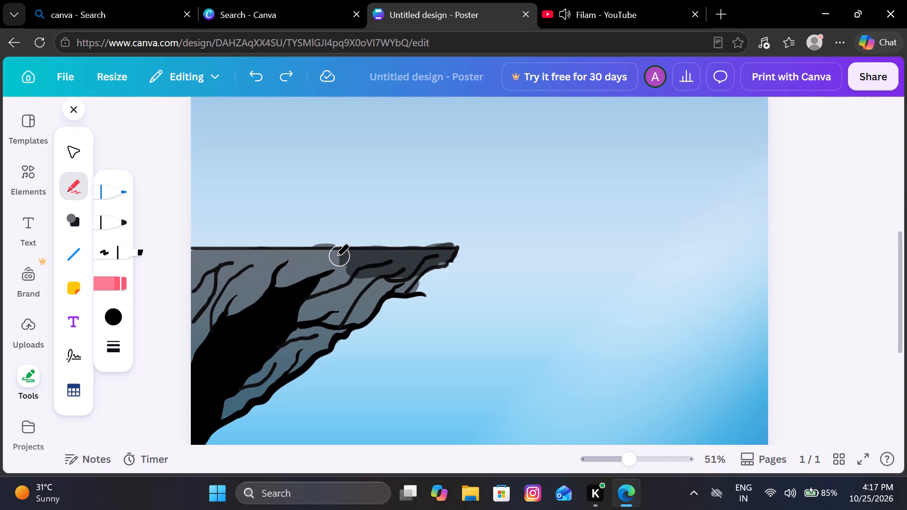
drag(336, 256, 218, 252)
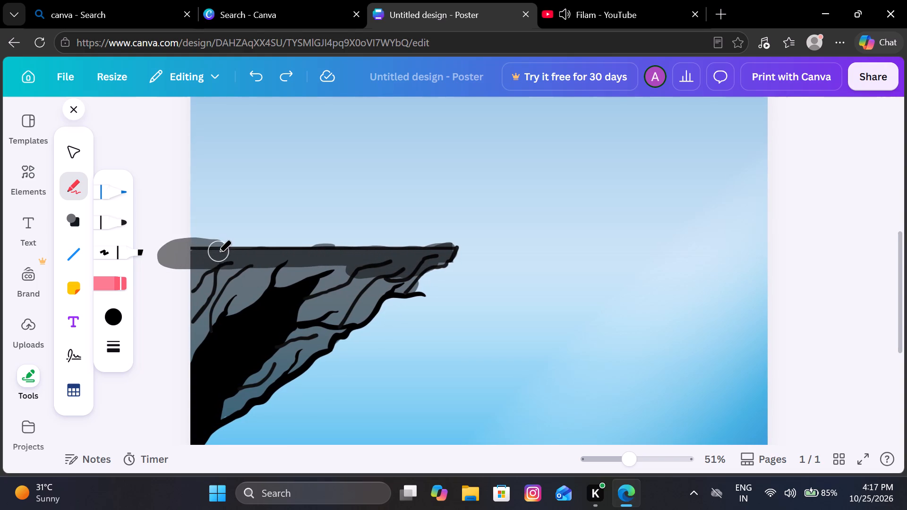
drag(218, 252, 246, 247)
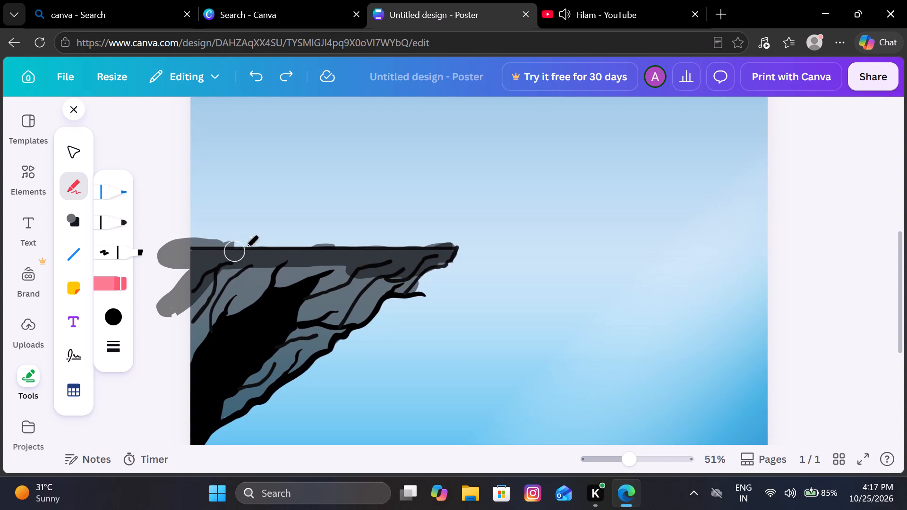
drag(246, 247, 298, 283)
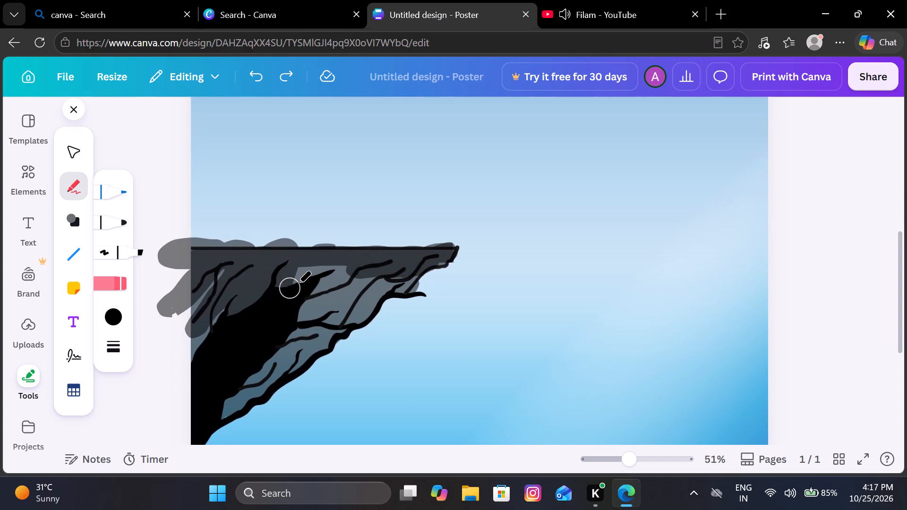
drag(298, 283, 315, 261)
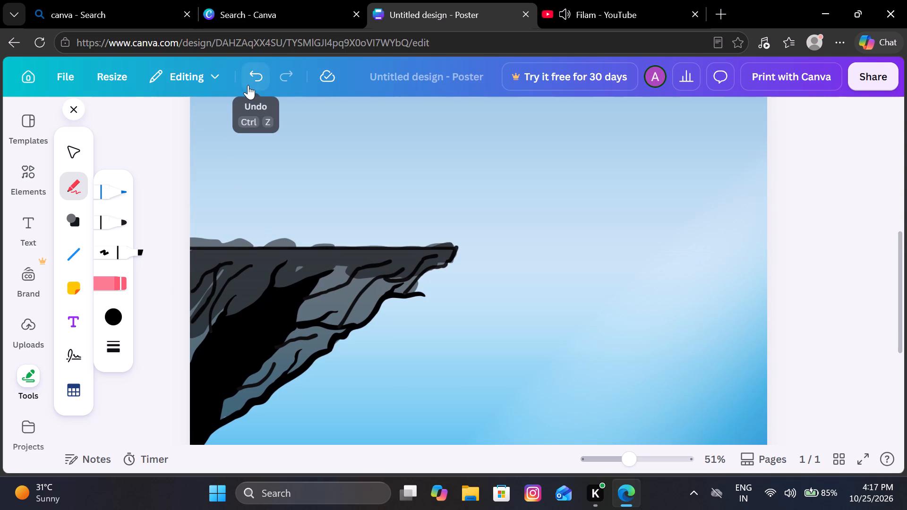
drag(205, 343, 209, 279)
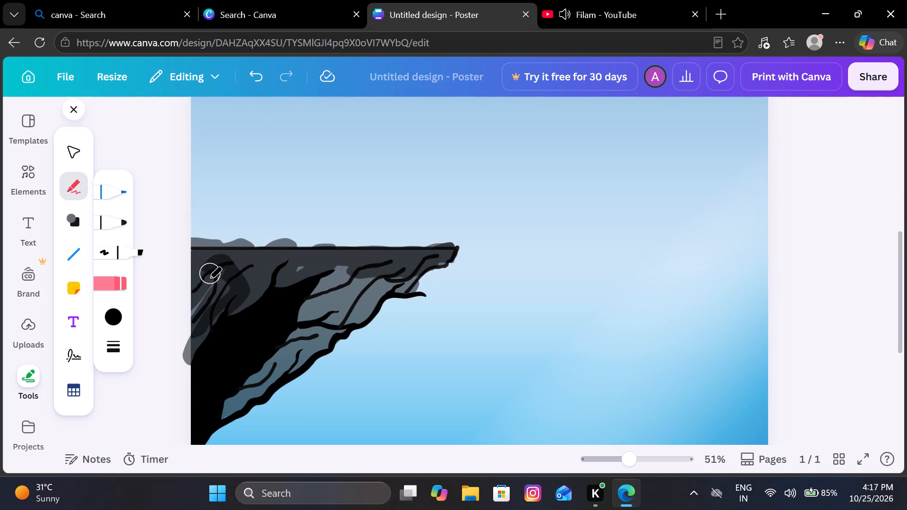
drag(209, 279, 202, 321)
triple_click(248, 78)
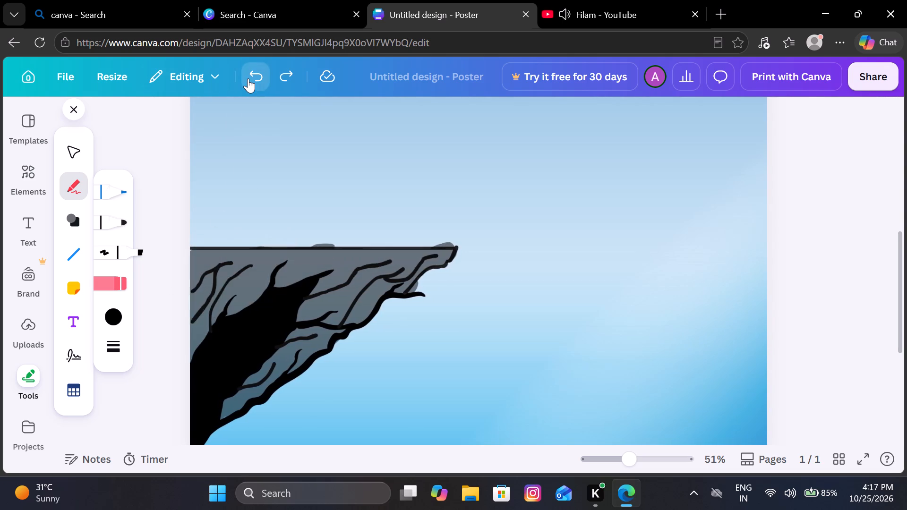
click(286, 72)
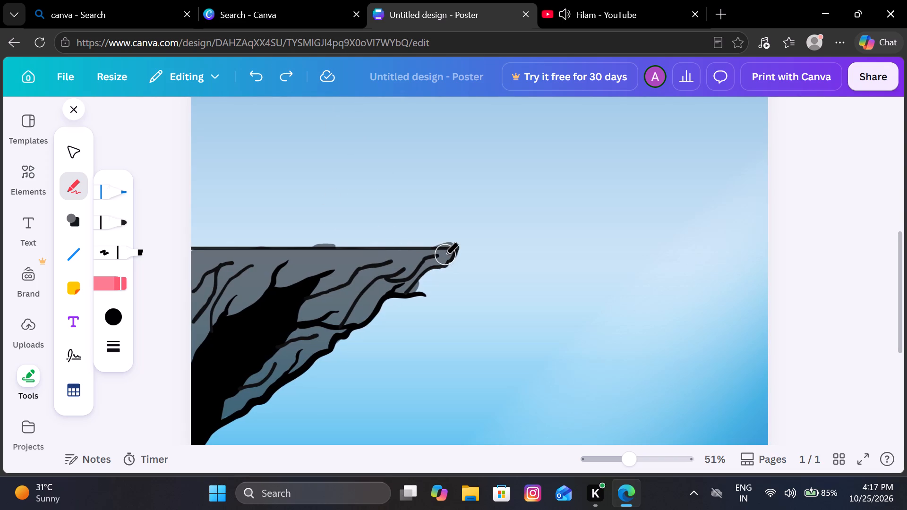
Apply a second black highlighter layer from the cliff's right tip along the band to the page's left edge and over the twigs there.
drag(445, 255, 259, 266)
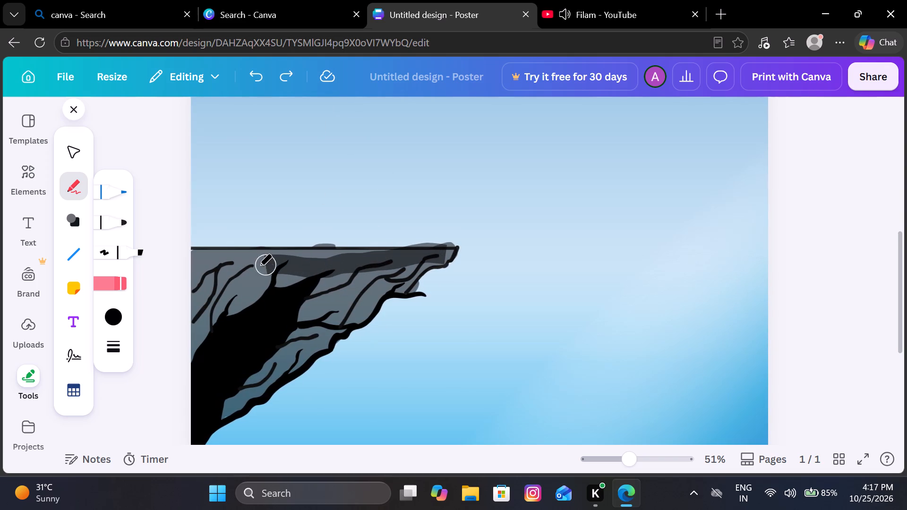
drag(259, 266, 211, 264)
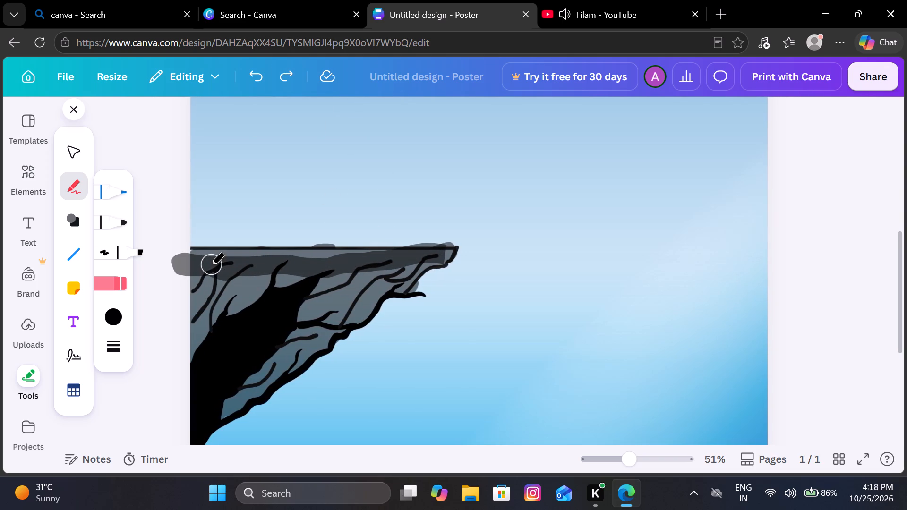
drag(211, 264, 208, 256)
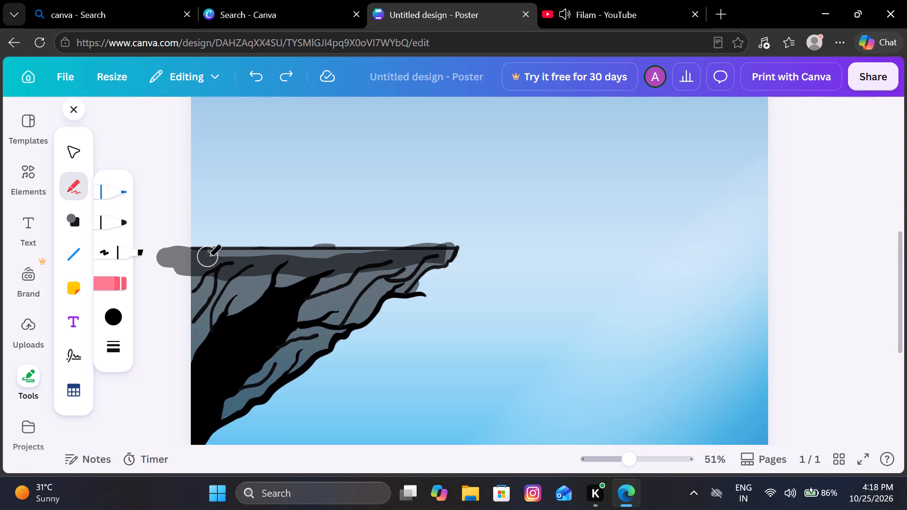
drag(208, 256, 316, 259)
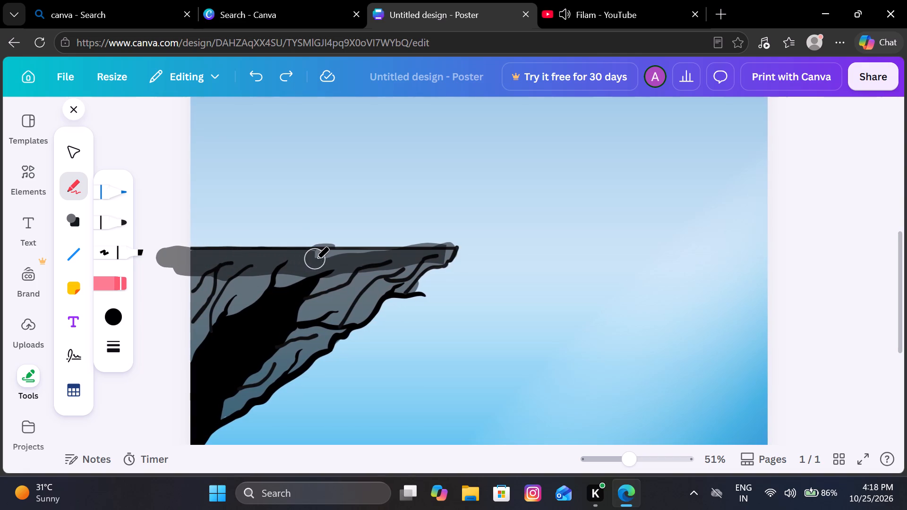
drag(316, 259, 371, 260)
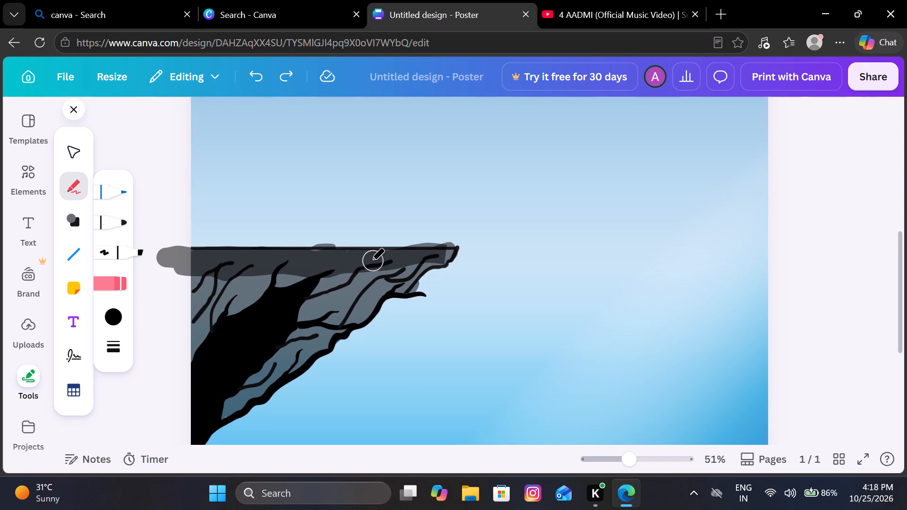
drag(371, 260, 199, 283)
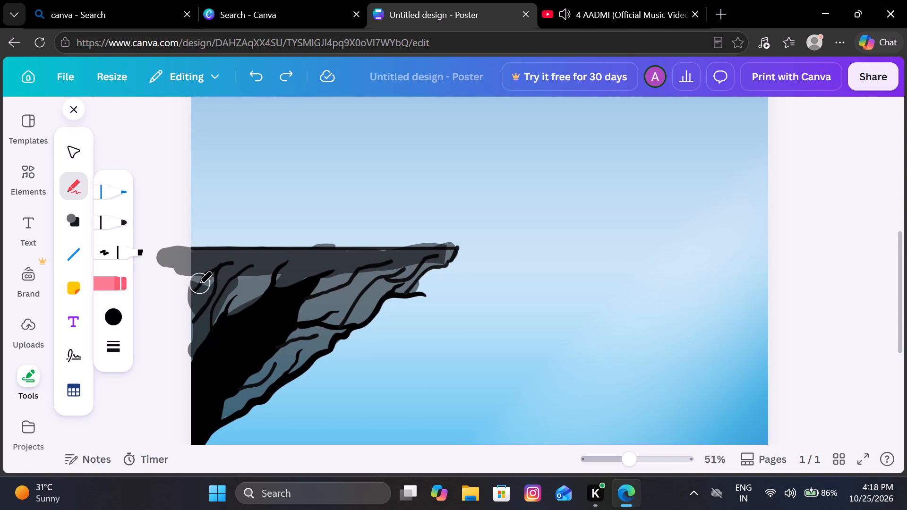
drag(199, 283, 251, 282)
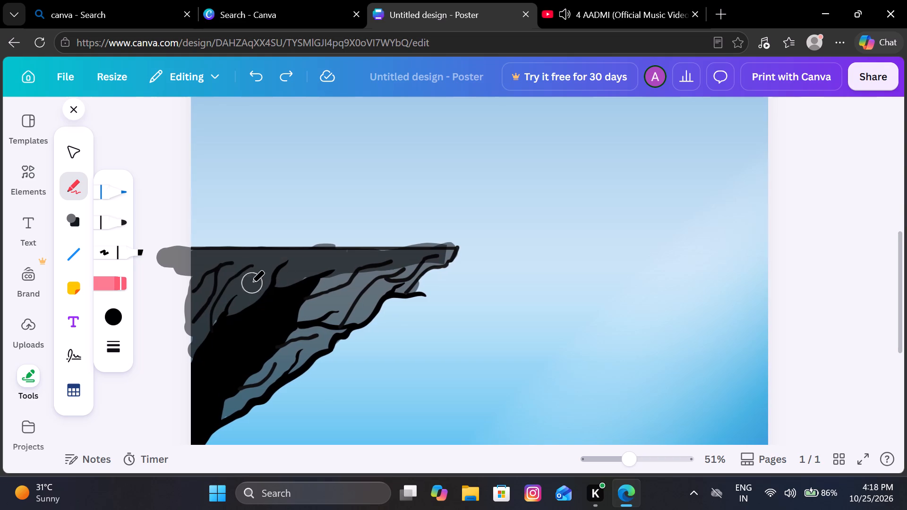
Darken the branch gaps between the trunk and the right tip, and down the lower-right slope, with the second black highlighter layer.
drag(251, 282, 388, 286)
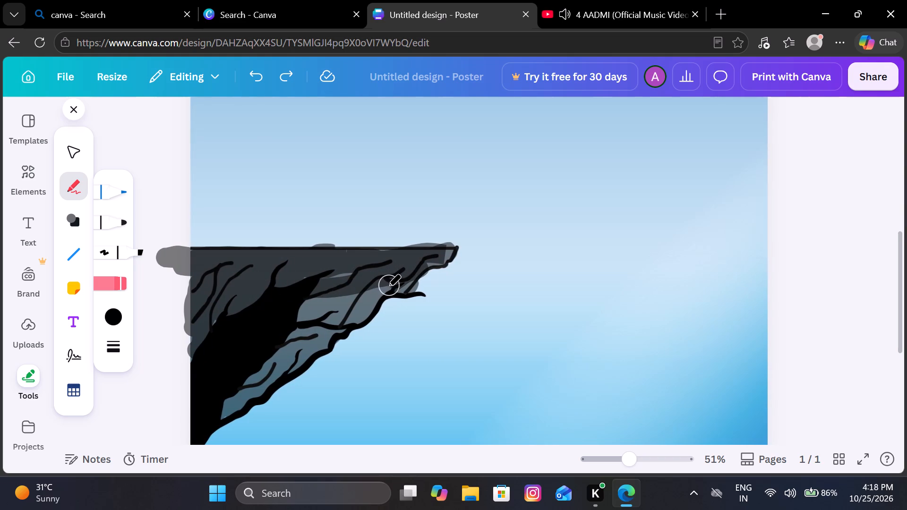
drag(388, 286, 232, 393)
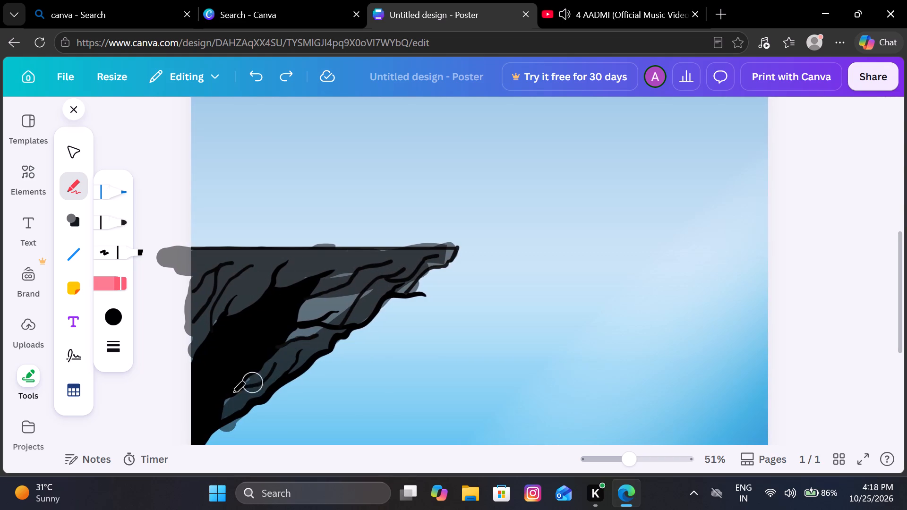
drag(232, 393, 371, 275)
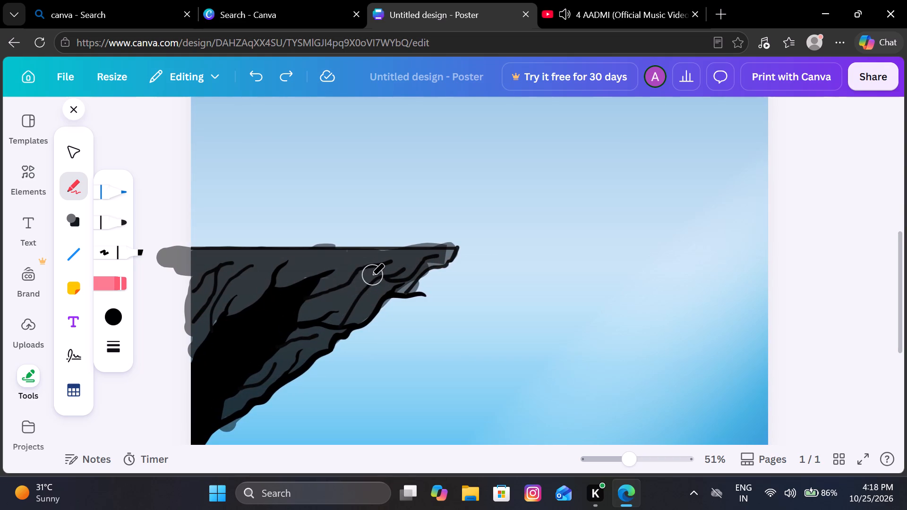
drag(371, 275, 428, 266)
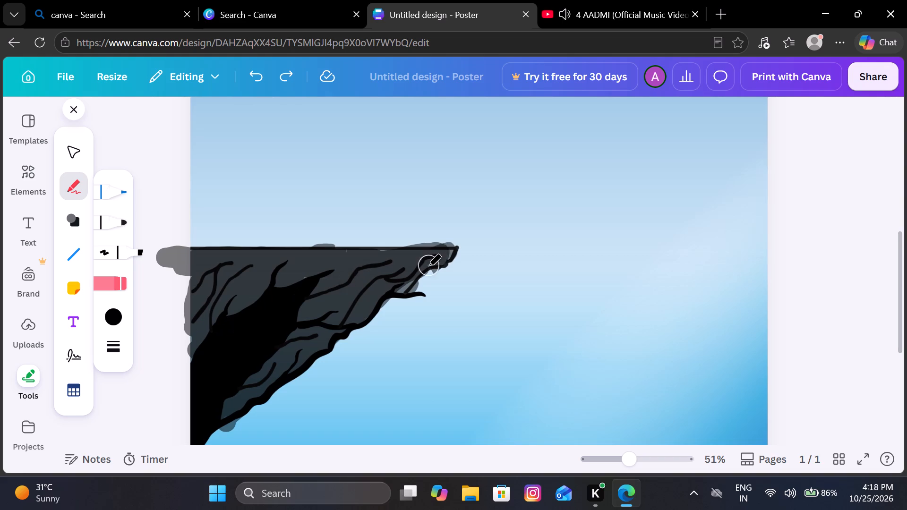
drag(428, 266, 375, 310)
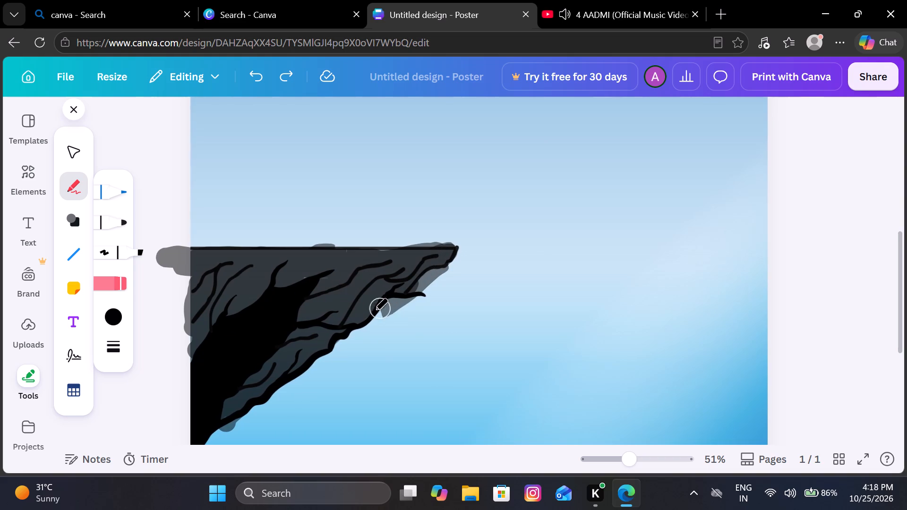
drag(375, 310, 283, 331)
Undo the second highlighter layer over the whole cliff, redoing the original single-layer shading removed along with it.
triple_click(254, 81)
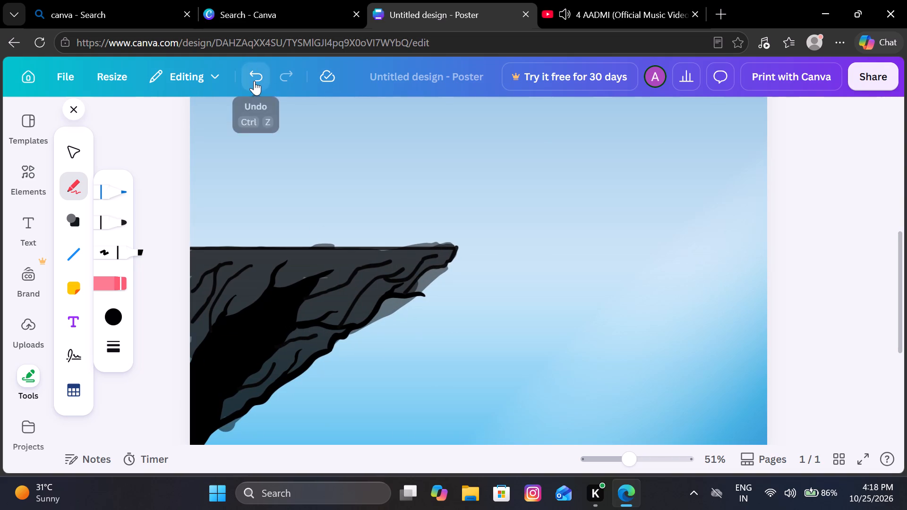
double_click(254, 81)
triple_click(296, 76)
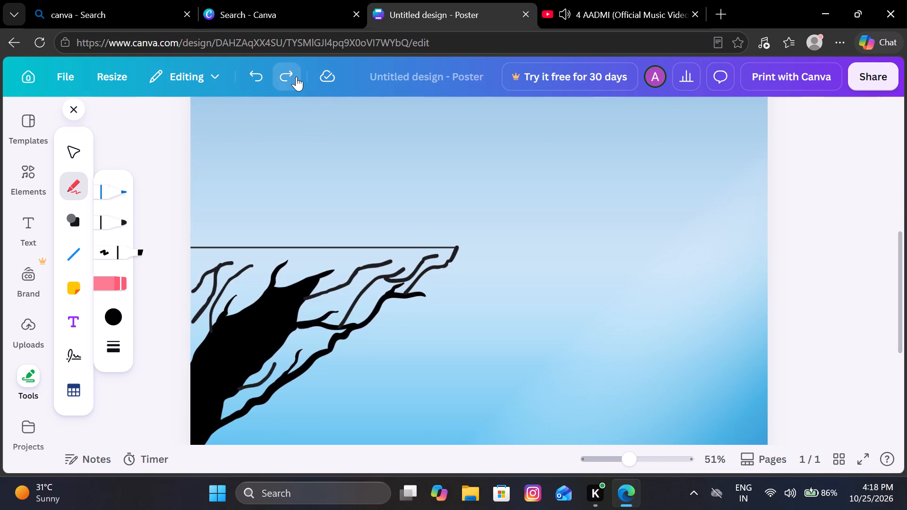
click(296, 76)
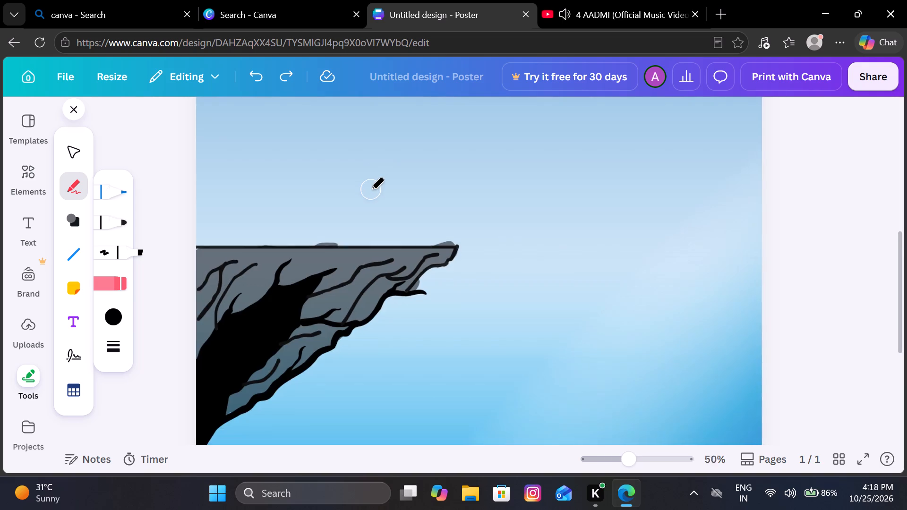
Add the flying bird flock graphic from the "shadow mountain" element results to the poster.
click(222, 289)
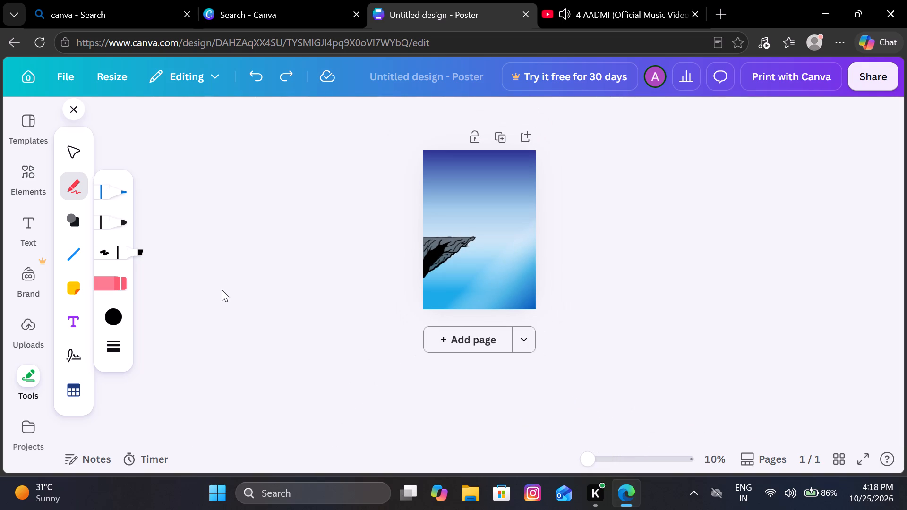
click(370, 272)
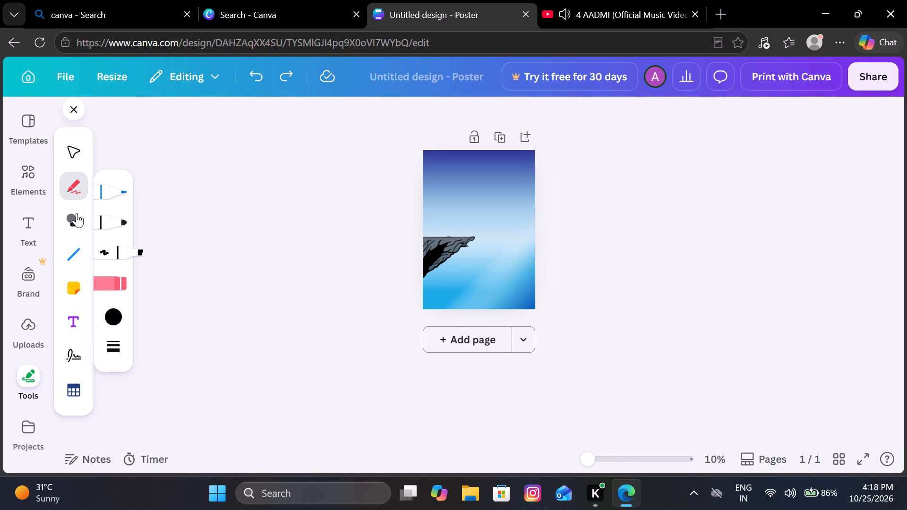
click(23, 168)
click(125, 128)
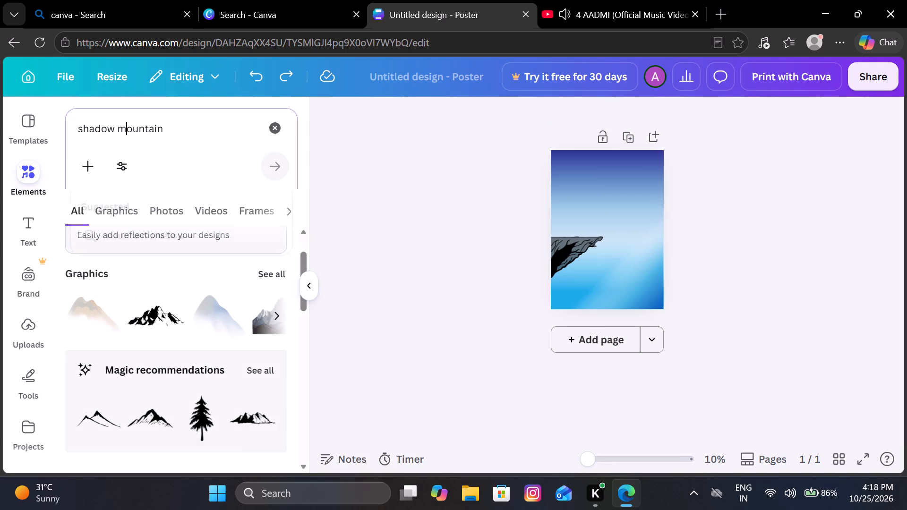
scroll(179, 326, down, 2)
scroll(179, 326, up, 2)
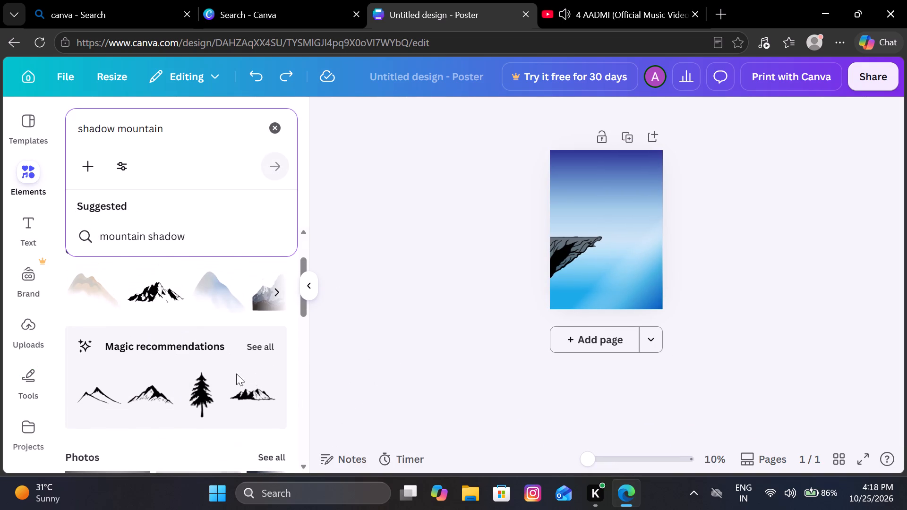
scroll(244, 401, left, 1)
scroll(244, 401, up, 1)
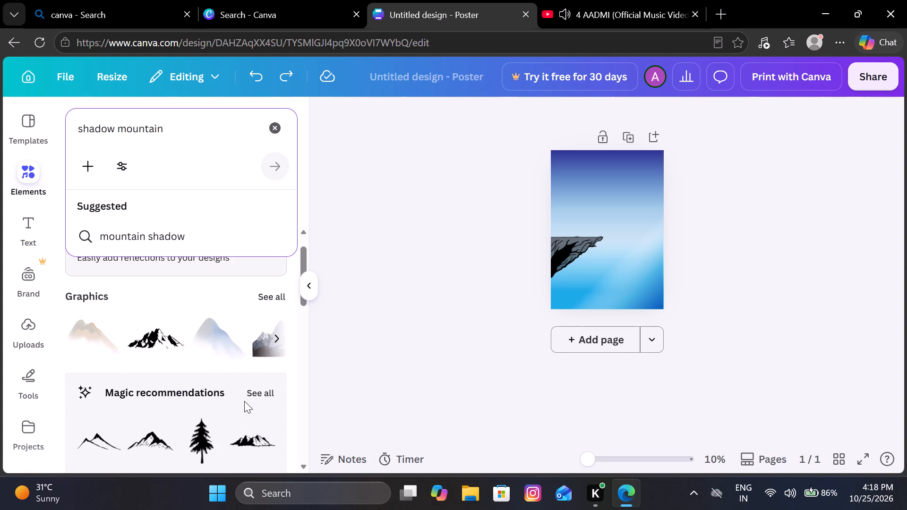
click(277, 336)
click(277, 336)
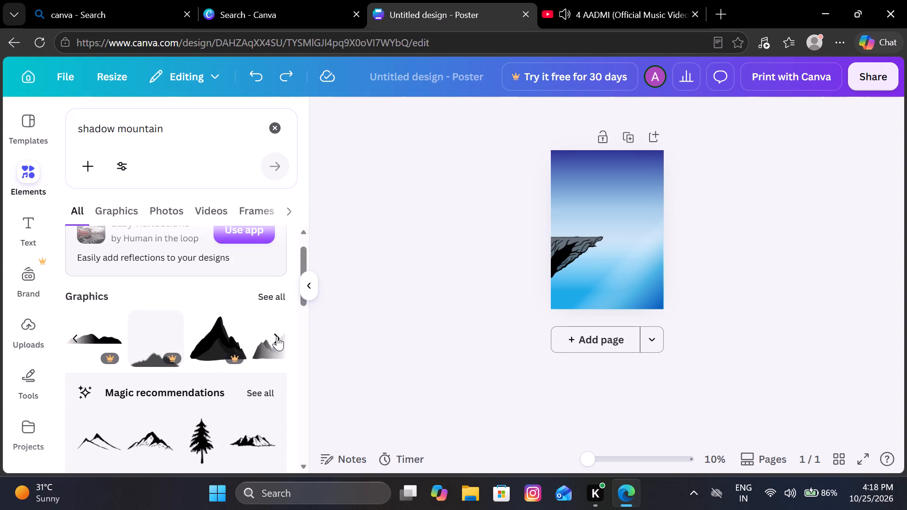
click(277, 336)
double_click(277, 336)
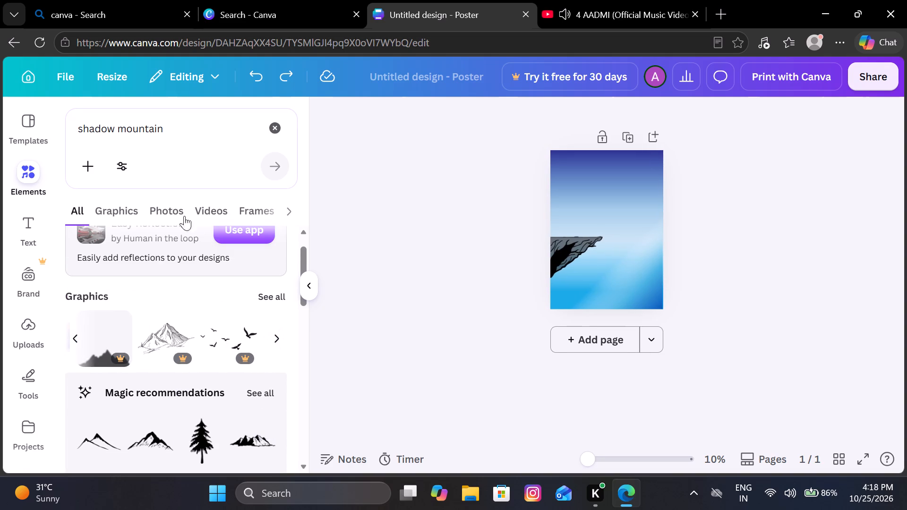
click(223, 331)
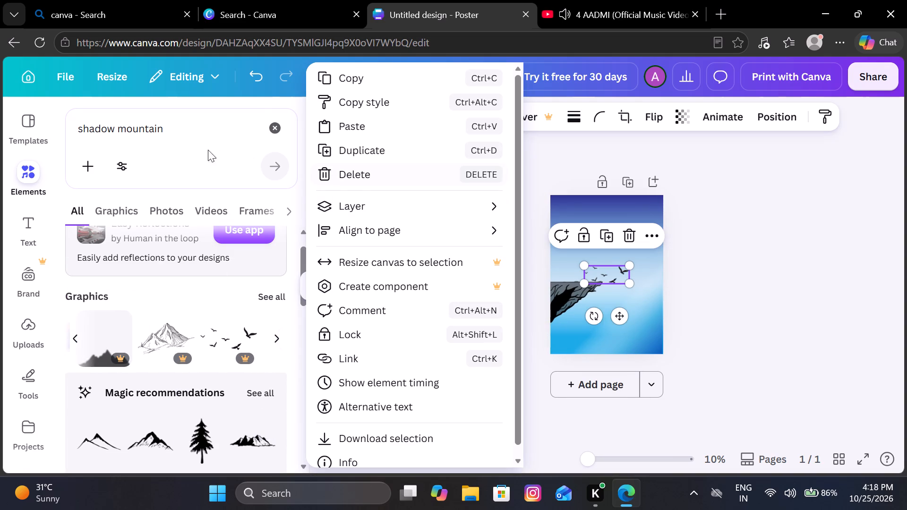
Replace the element search text with "shadow", leaving the bird graphic deselected.
click(176, 129)
click(269, 130)
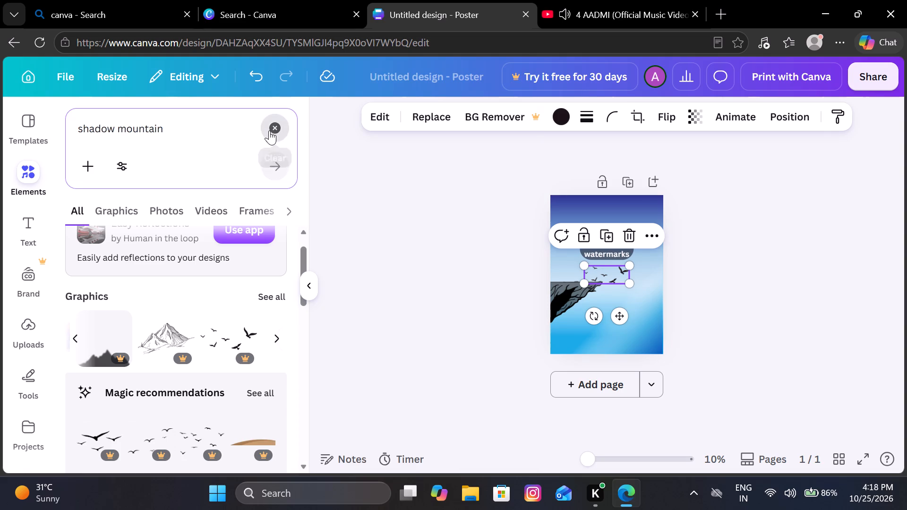
click(216, 128)
text(sg)
key(BackSpace)
text(hado)
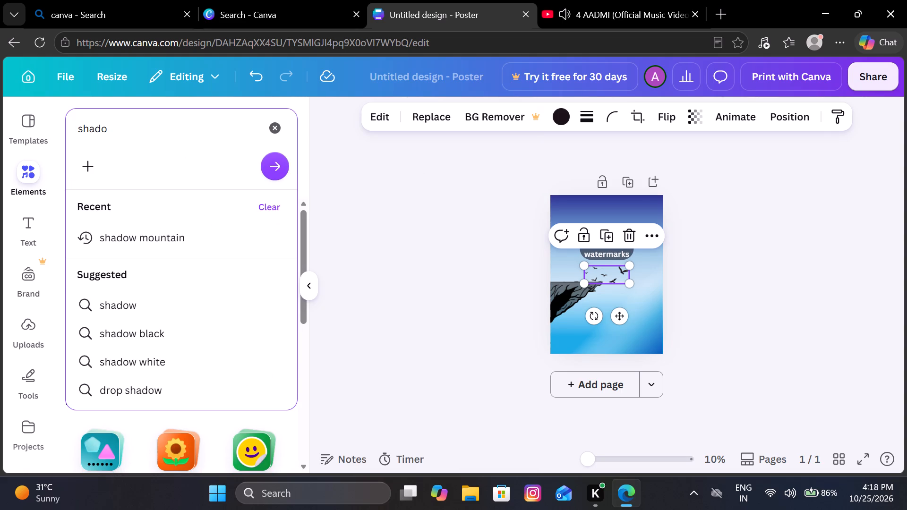
key(w)
key(space)
key(m)
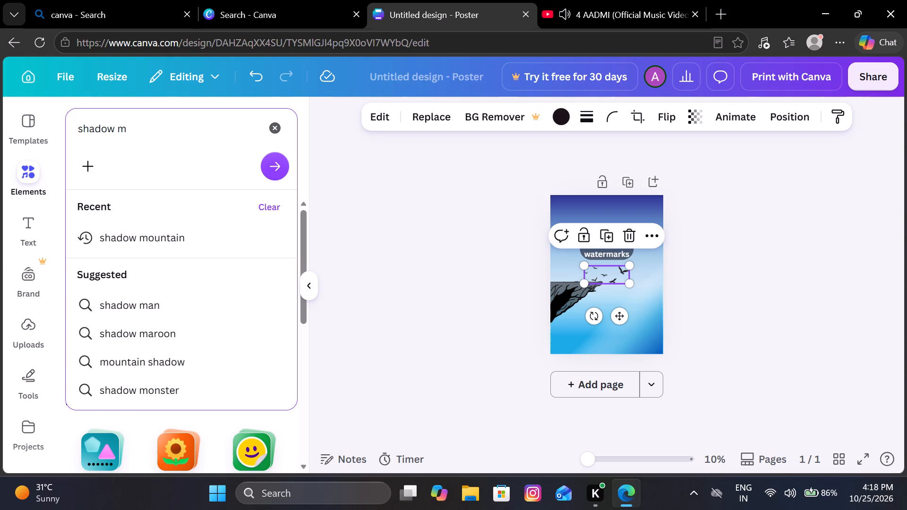
key(BackSpace)
key(p)
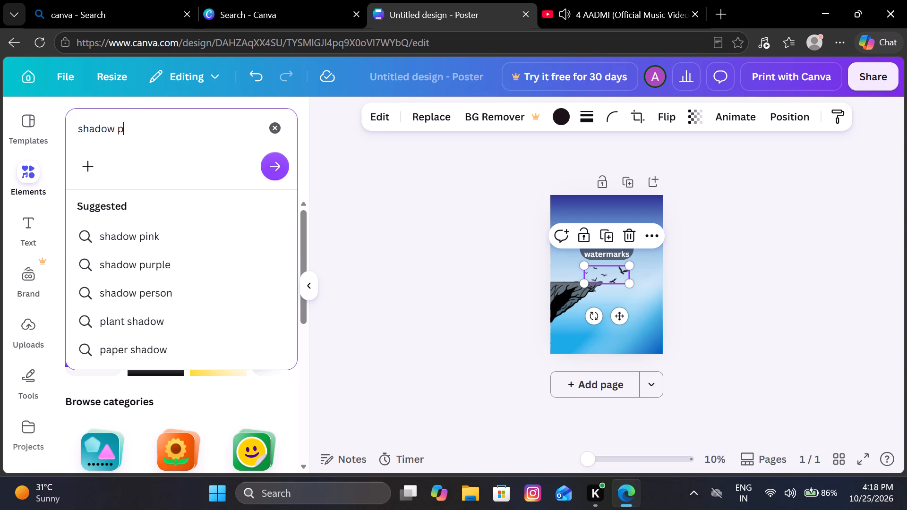
key(BackSpace)
click(467, 217)
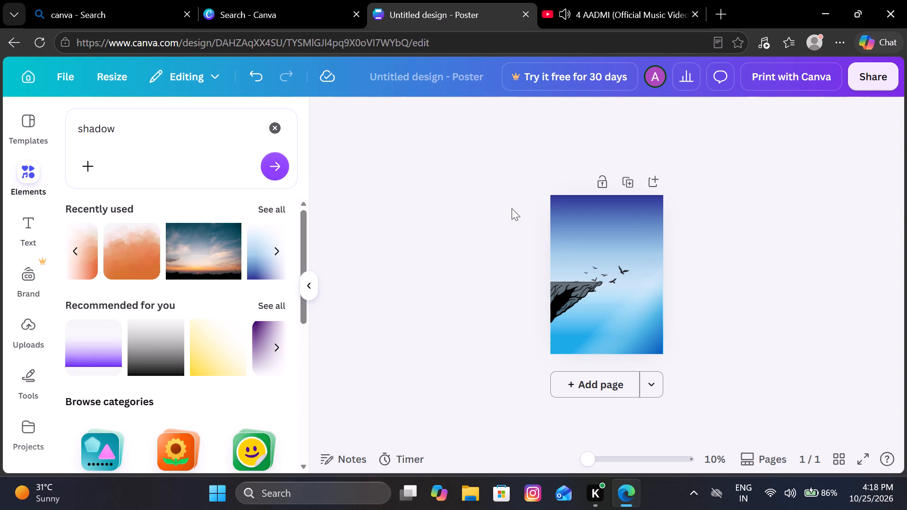
Move the bird flock into the right half of the sky, slightly above the level of the cliff's flat top.
drag(619, 283, 620, 245)
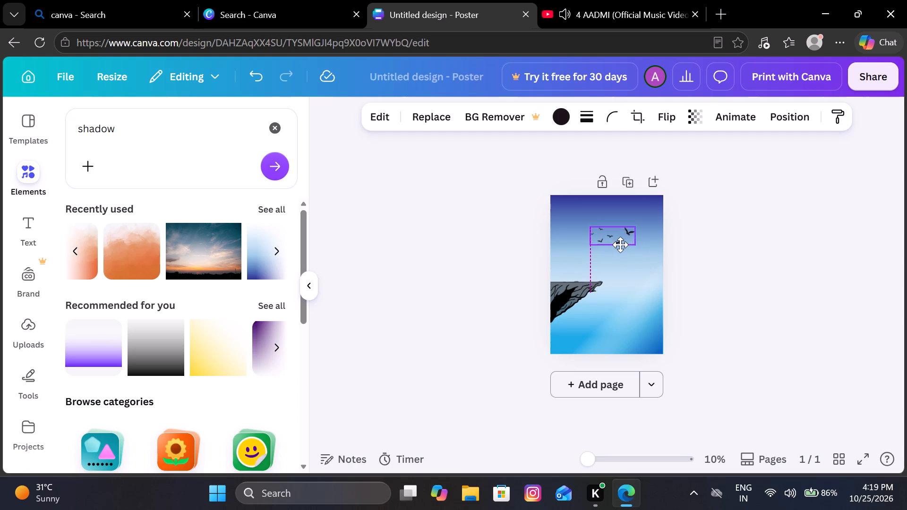
drag(620, 245, 640, 250)
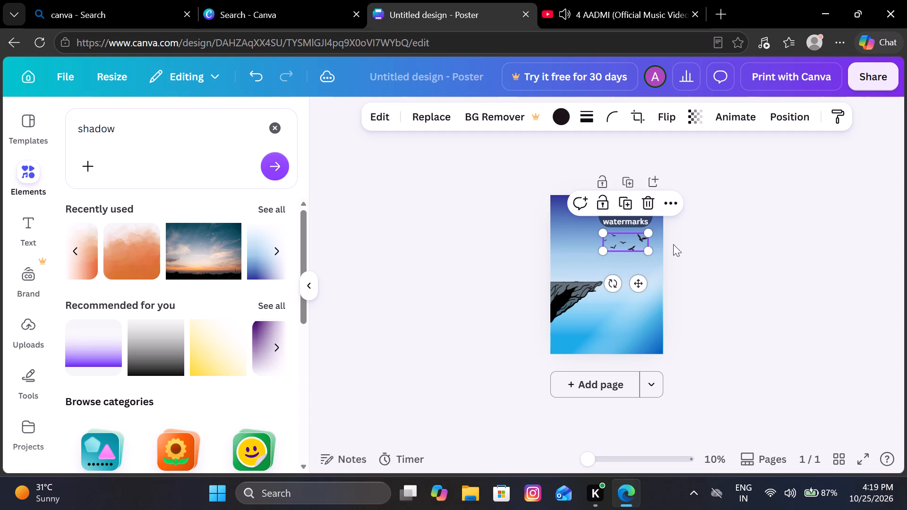
click(685, 242)
drag(632, 238, 633, 236)
drag(633, 236, 637, 254)
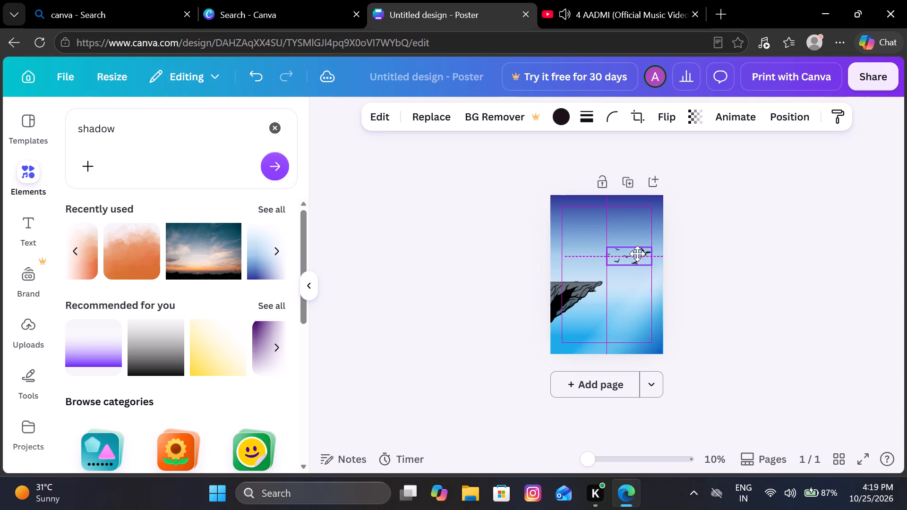
drag(637, 254, 637, 250)
click(701, 233)
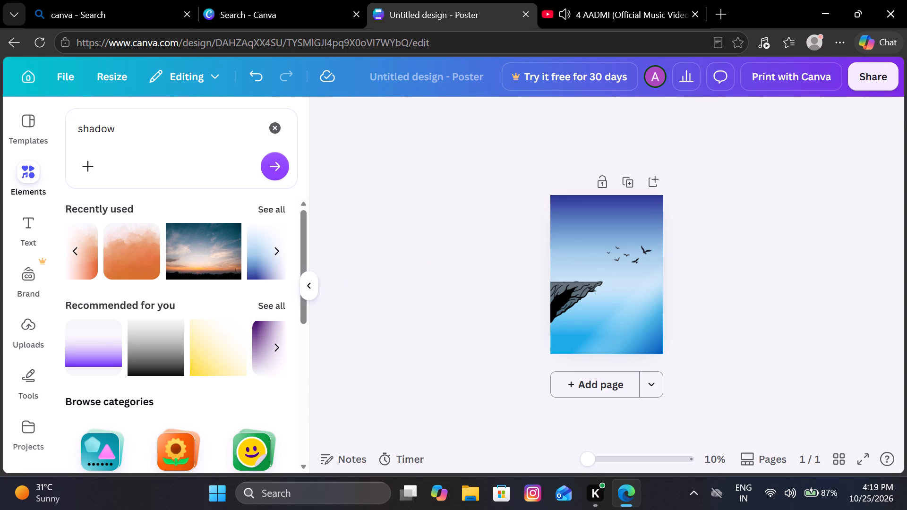
Search the elements for "shadow tree" and look through the graphics.
click(223, 133)
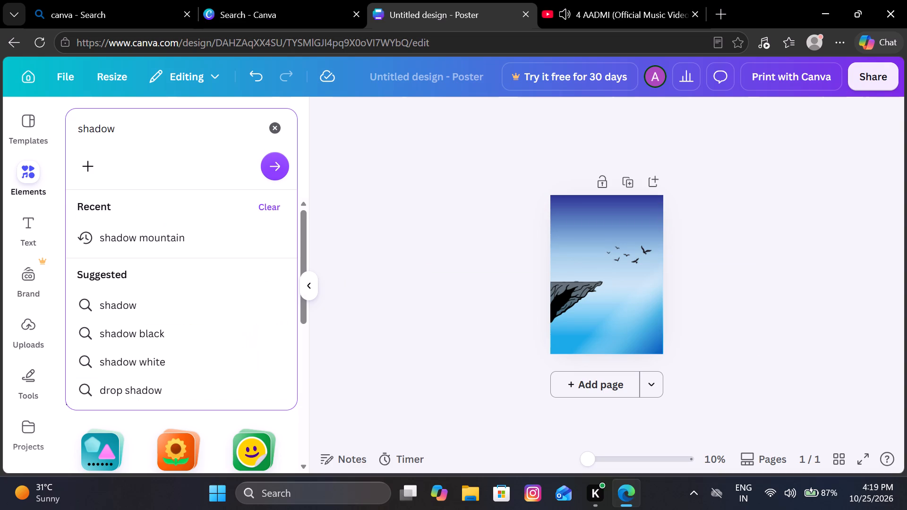
text(tree)
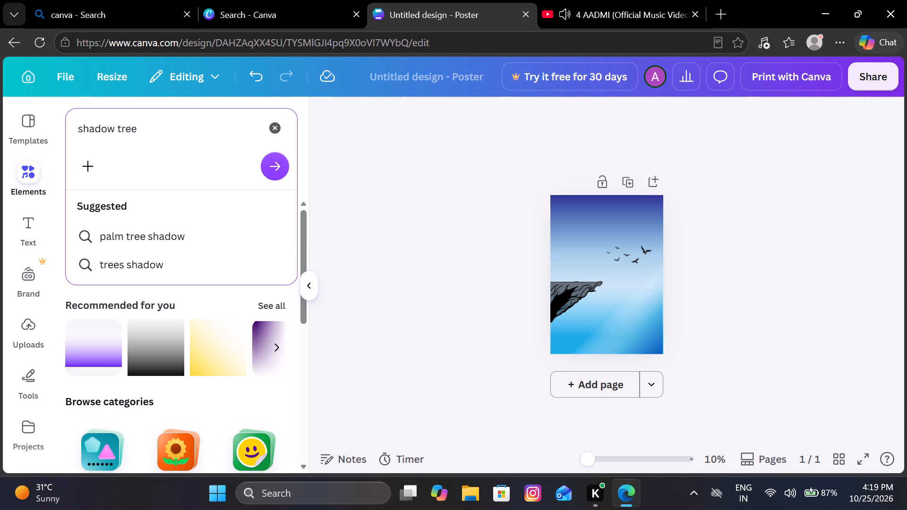
click(275, 171)
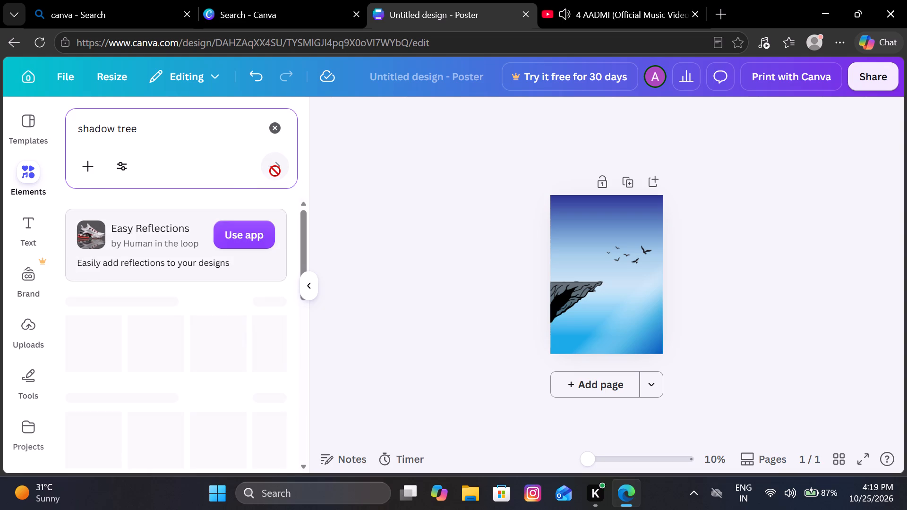
scroll(184, 268, down, 1)
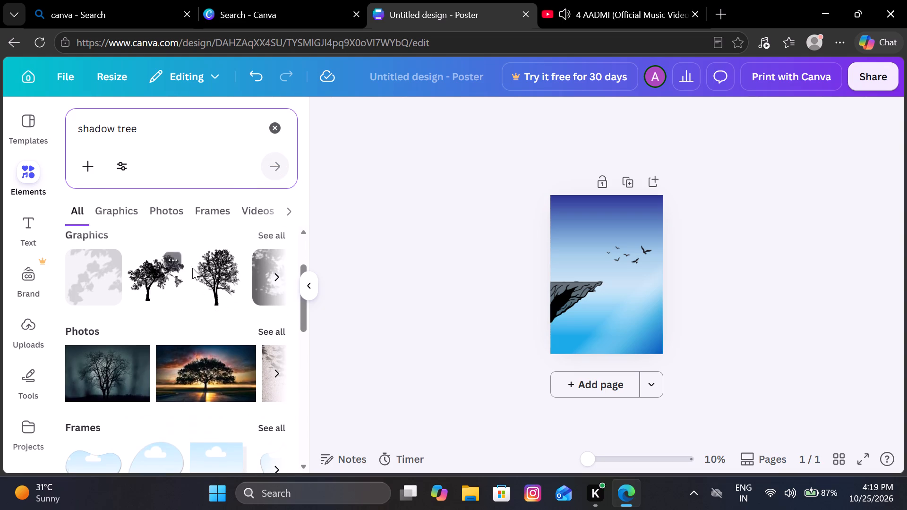
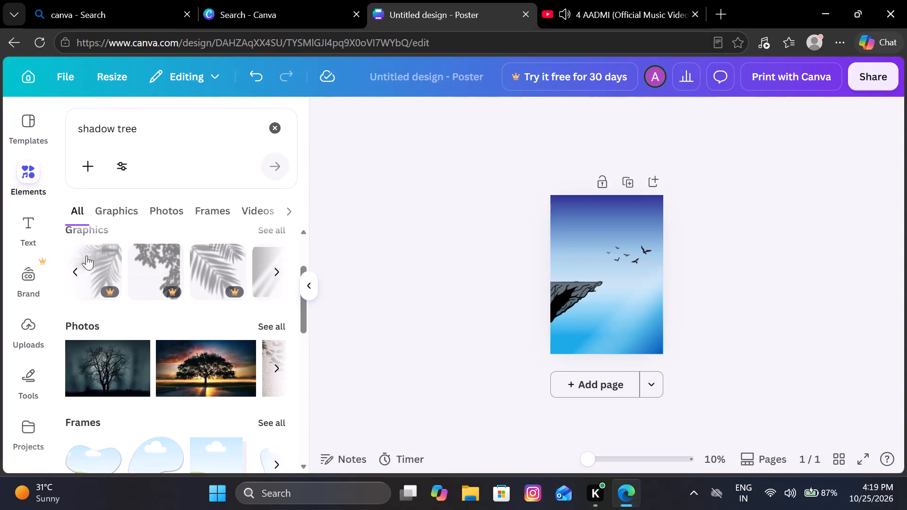
Add the spreading silhouette tree from the "shadow tree" graphics and stand it on the cliff's flat top.
click(77, 269)
click(77, 269)
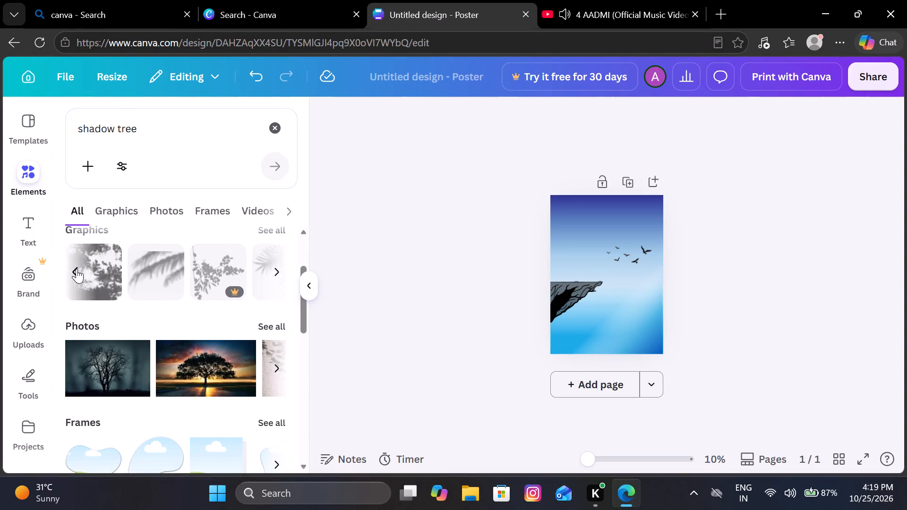
scroll(155, 324, down, 4)
scroll(155, 324, up, 1)
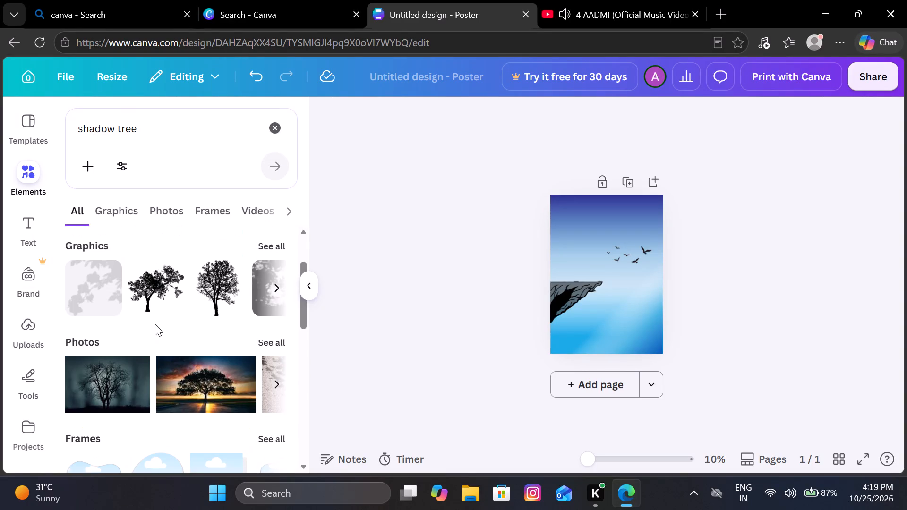
scroll(155, 324, up, 1)
click(147, 306)
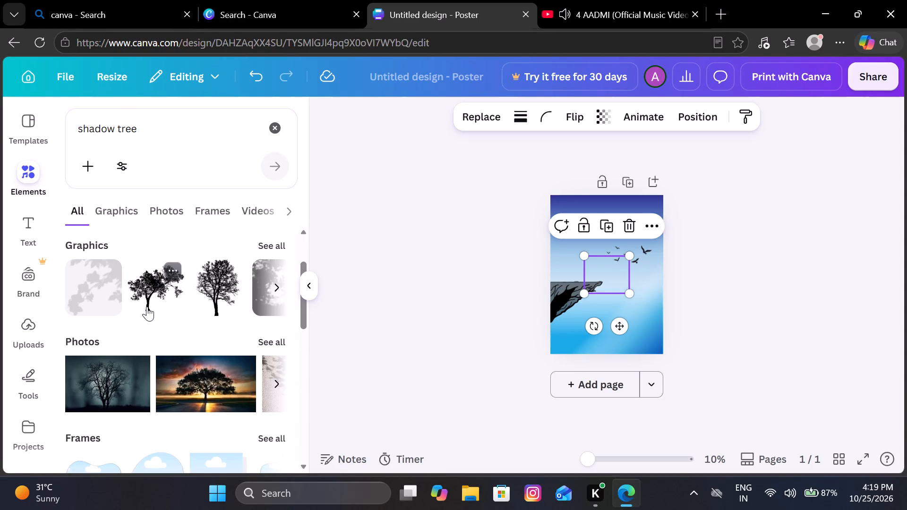
click(611, 273)
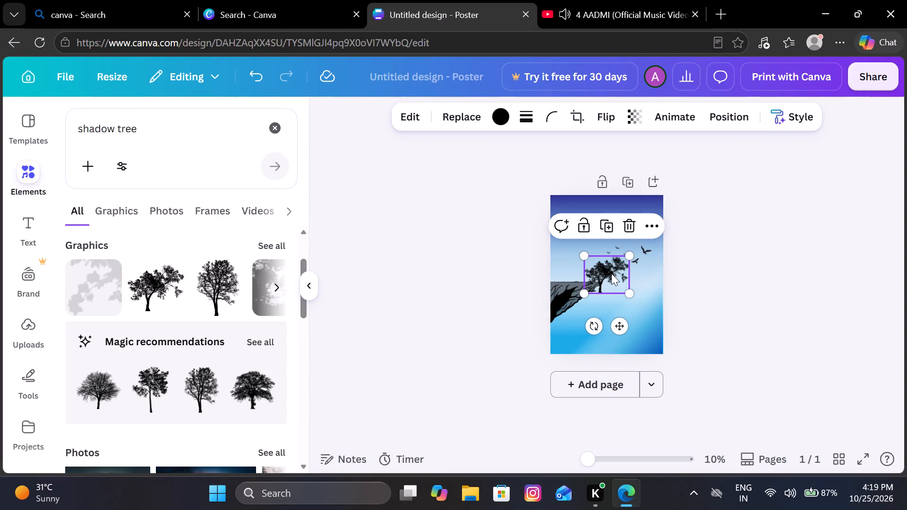
drag(611, 273, 589, 262)
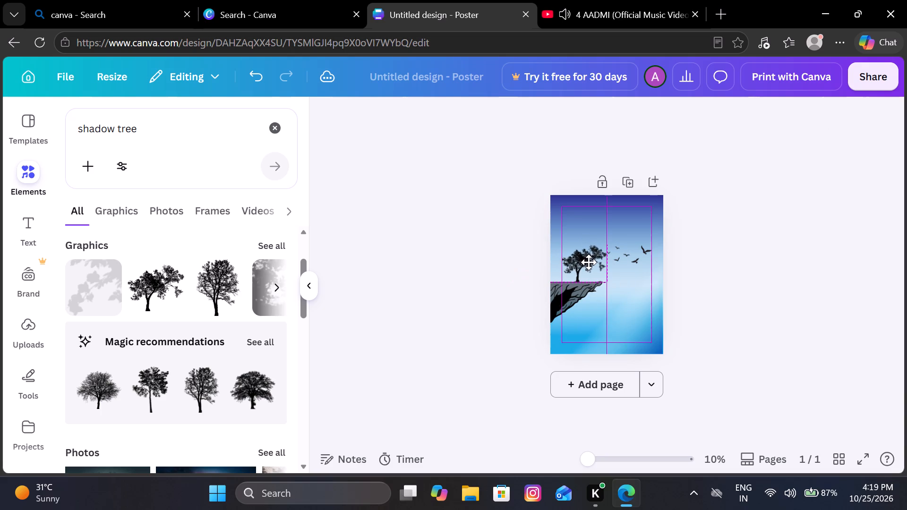
drag(589, 262, 588, 262)
click(652, 290)
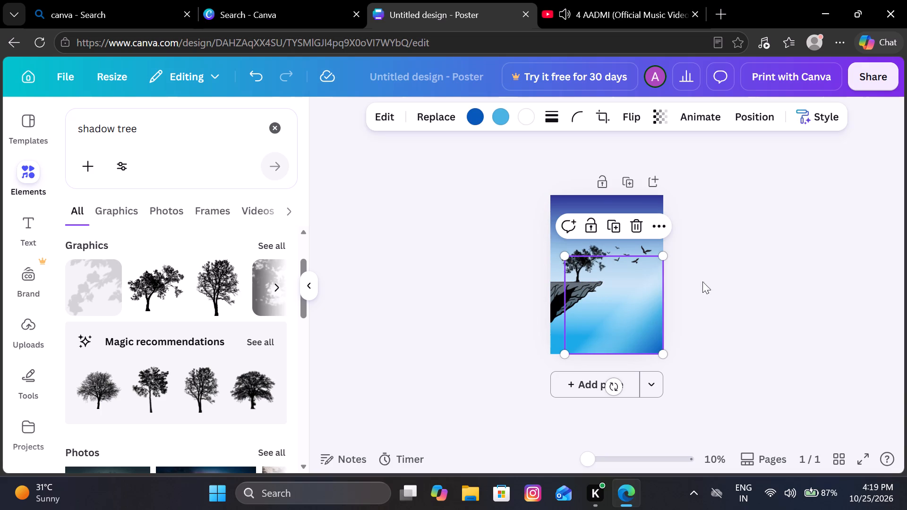
click(712, 277)
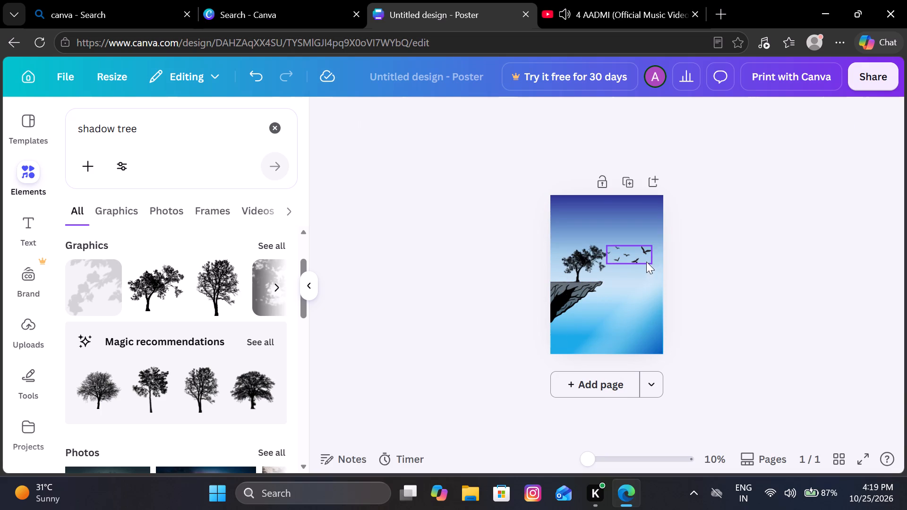
Shift the bird flock slightly further right in the sky, away from the tree's crown.
drag(642, 258, 650, 259)
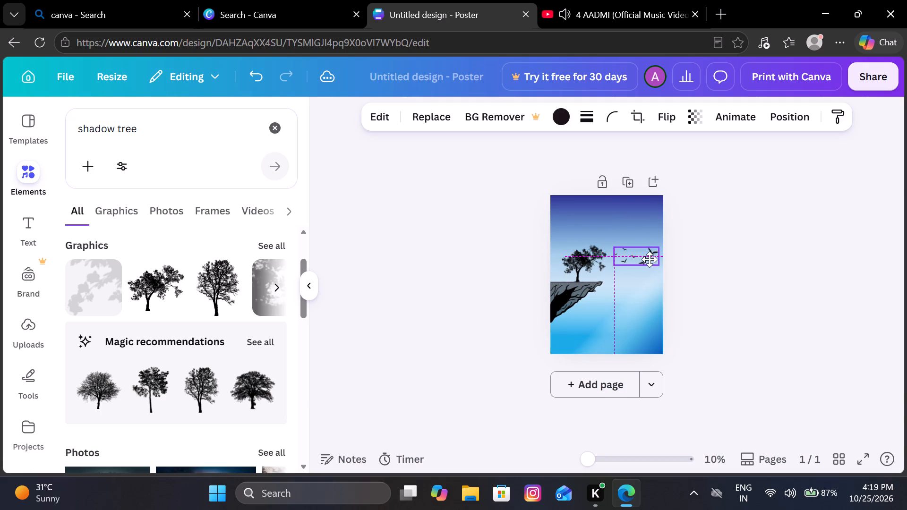
drag(650, 259, 653, 259)
click(731, 228)
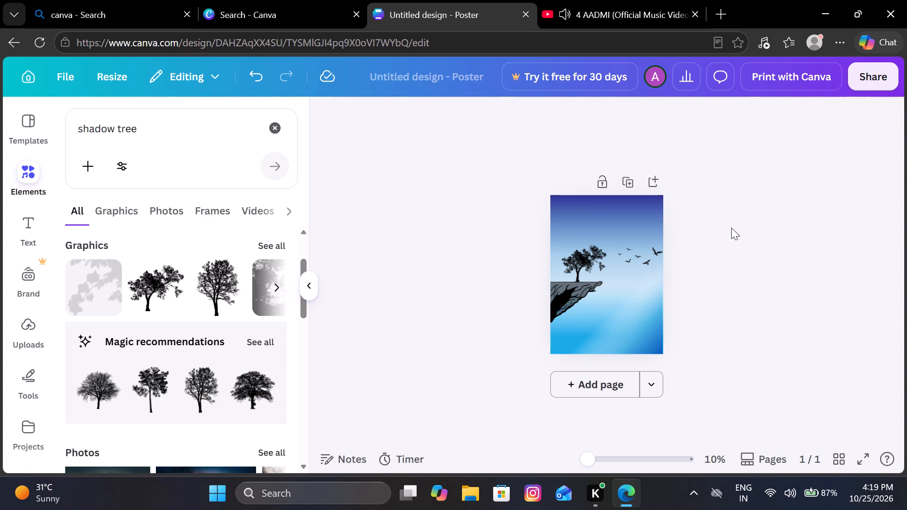
drag(641, 262, 636, 262)
click(707, 256)
Search the elements for "shadow moon" in place of the previous search text.
click(218, 119)
key(BackSpace)
key(BackSpace)
key(BackSpace)
key(BackSpace)
key(BackSpace)
key(BackSpace)
key(BackSpace)
key(BackSpace)
key(BackSpace)
key(BackSpace)
key(BackSpace)
key(BackSpace)
key(BackSpace)
key(BackSpace)
key(BackSpace)
key(BackSpace)
key(BackSpace)
key(BackSpace)
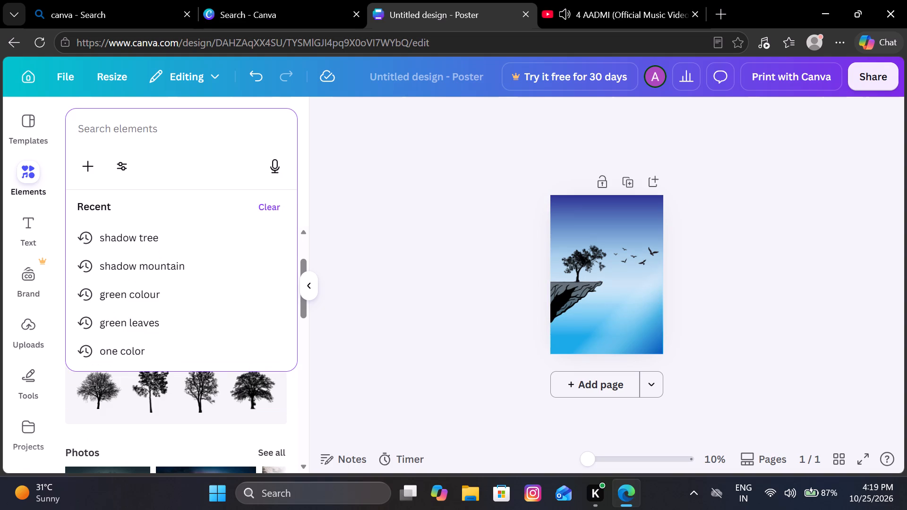
text(shadow moon)
key(Return)
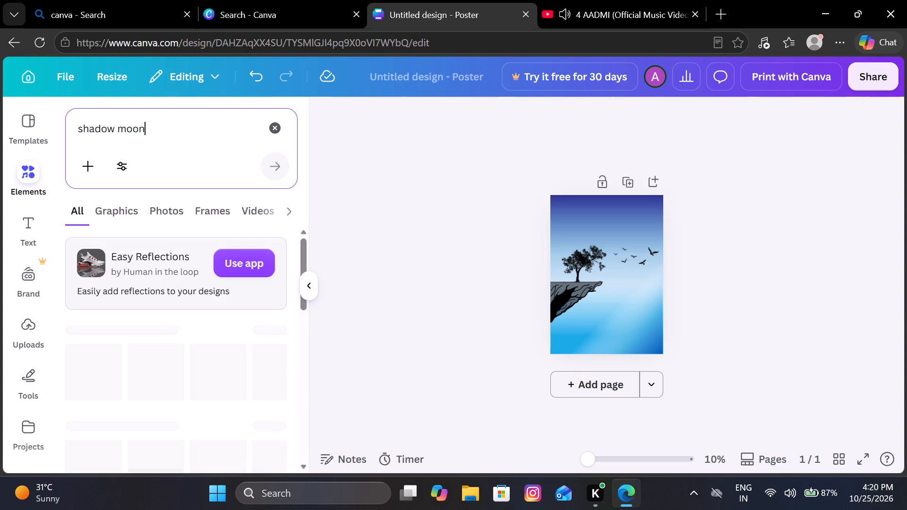
Add the jagged black crescent moon graphic to the poster and shrink it to about a quarter of its inserted width.
scroll(164, 345, down, 1)
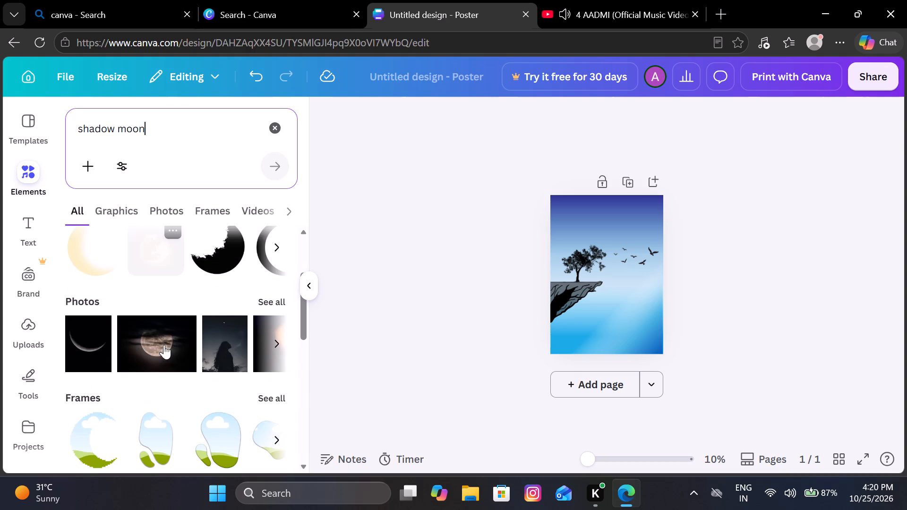
scroll(164, 345, down, 2)
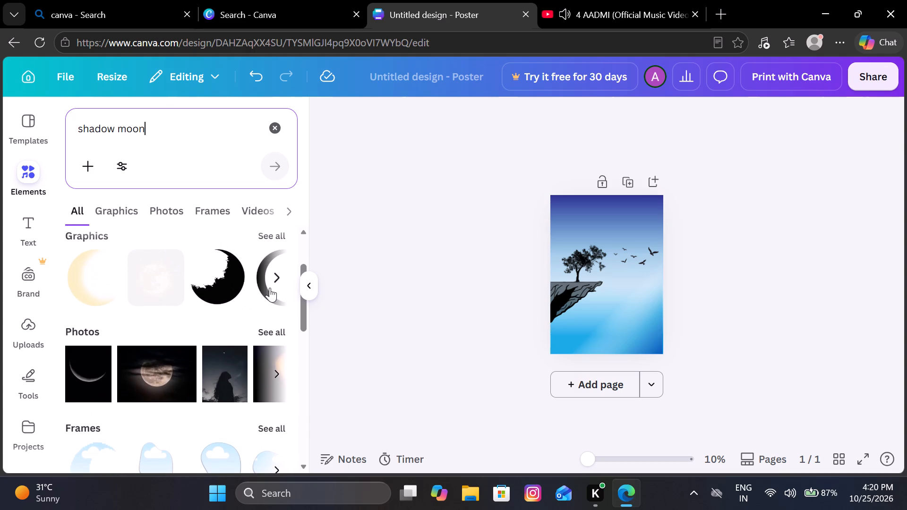
click(234, 287)
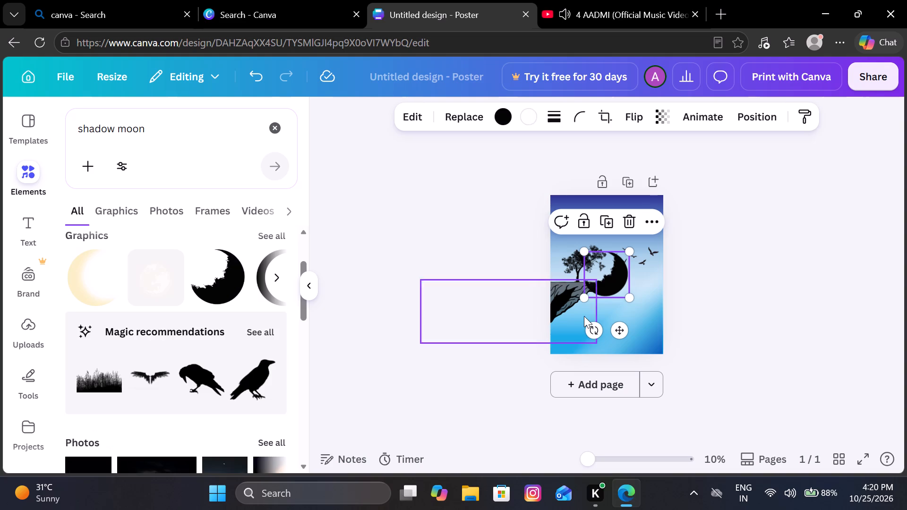
scroll(618, 281, up, 1)
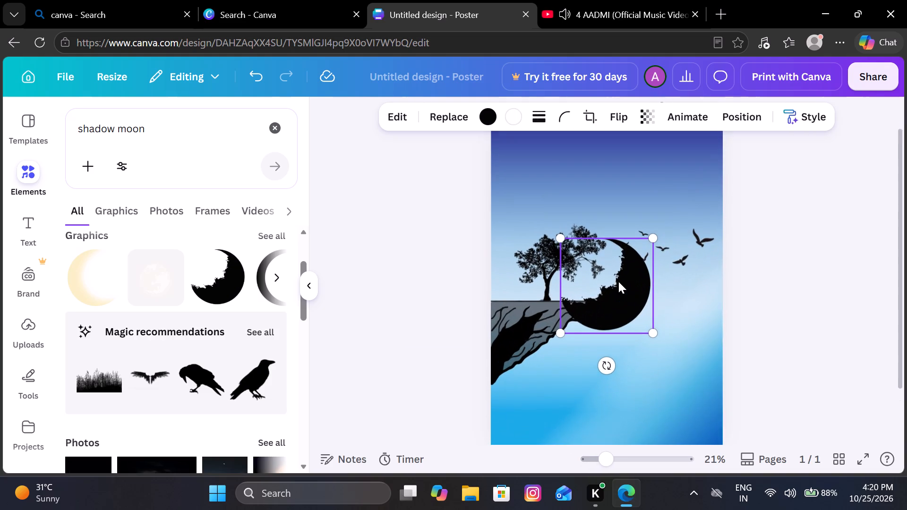
scroll(618, 281, up, 1)
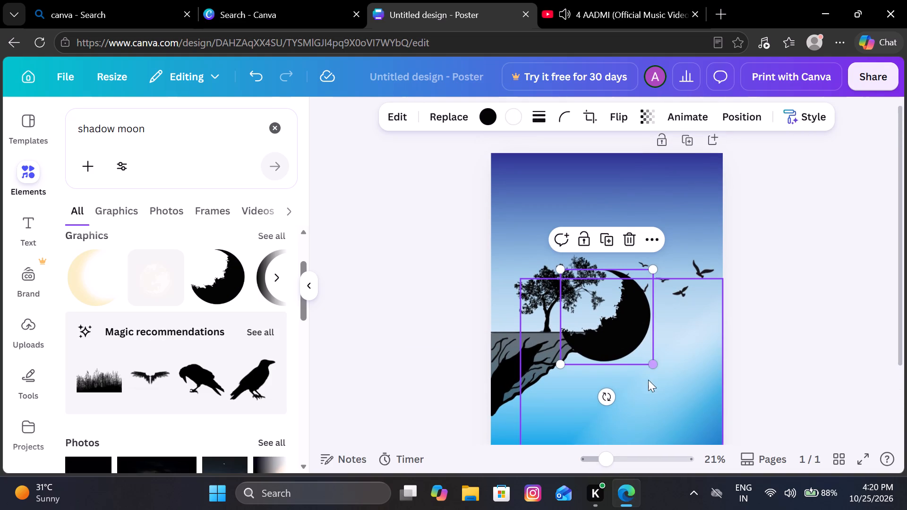
drag(655, 367, 608, 317)
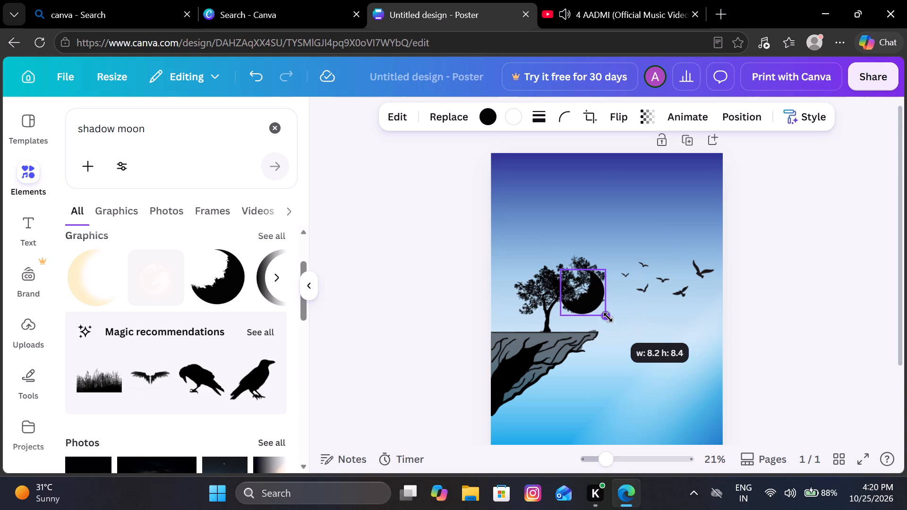
drag(608, 317, 589, 298)
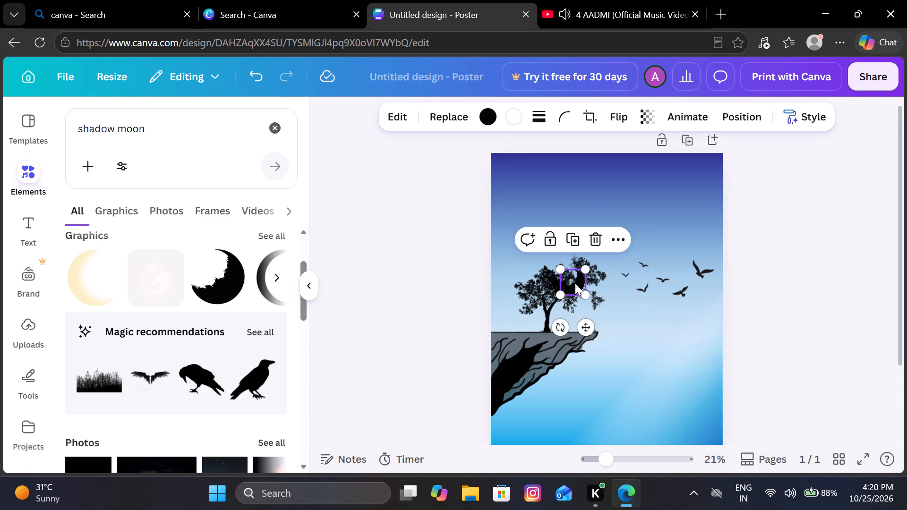
Move the small crescent moon into the upper right of the poster's sky, above the bird flock.
drag(573, 280, 639, 191)
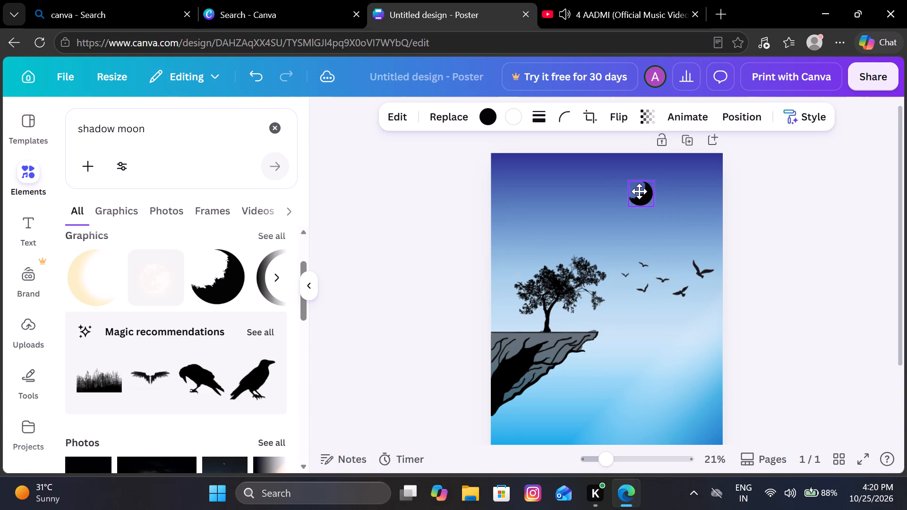
drag(639, 191, 639, 191)
click(780, 230)
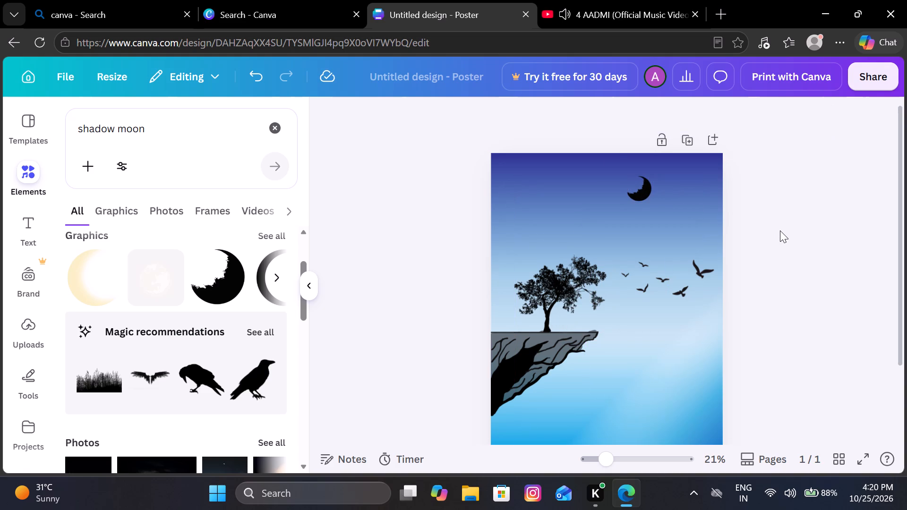
click(625, 212)
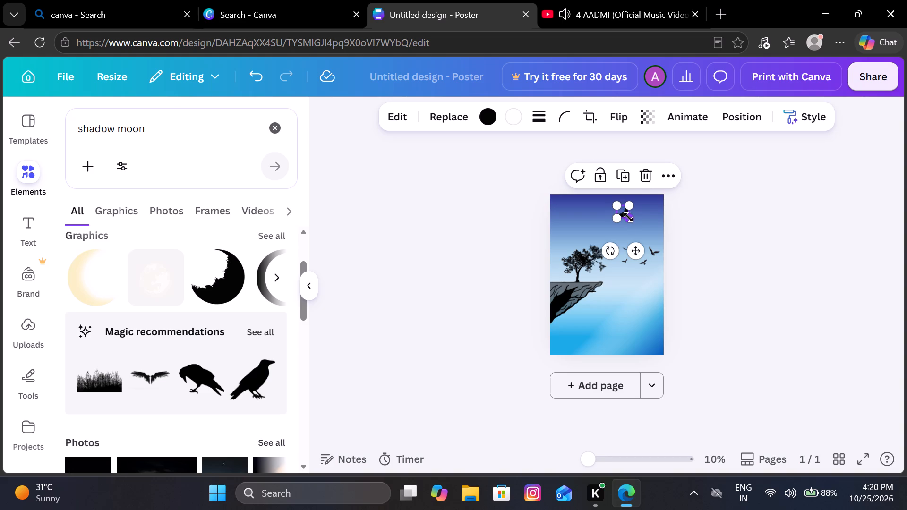
scroll(628, 217, up, 1)
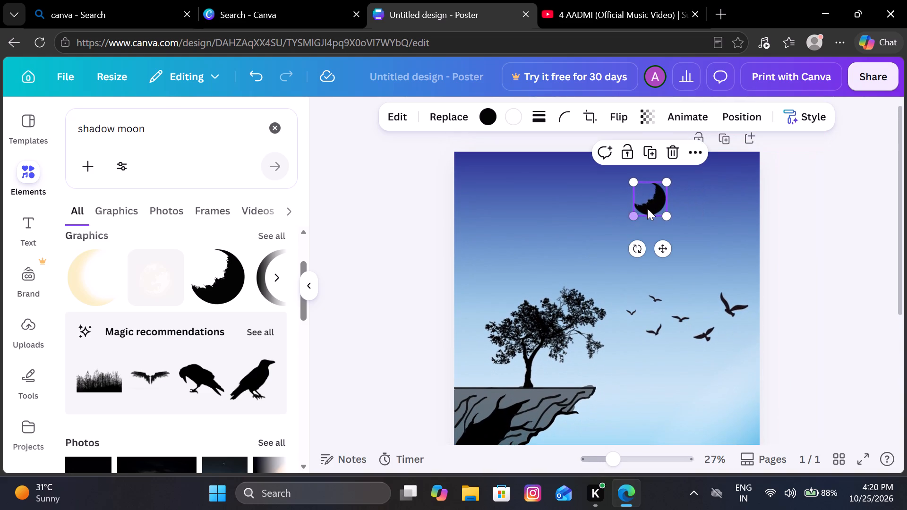
drag(650, 207, 676, 230)
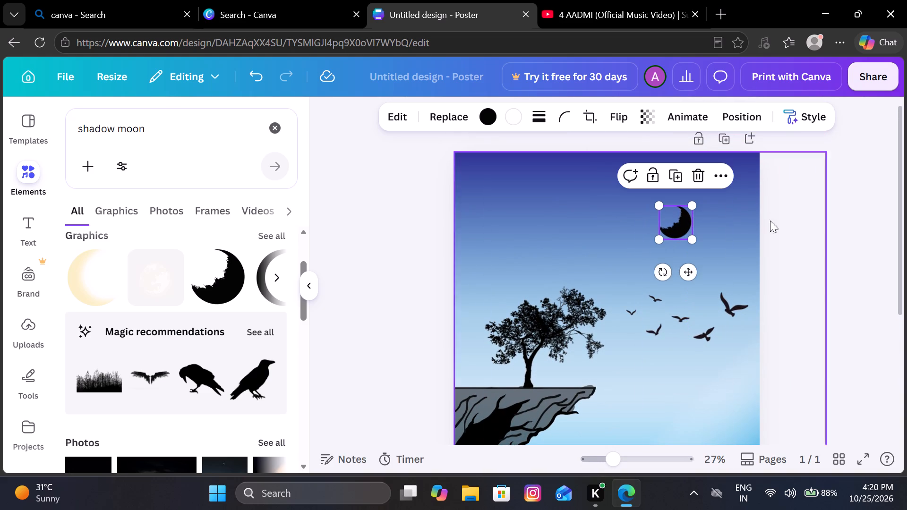
click(848, 227)
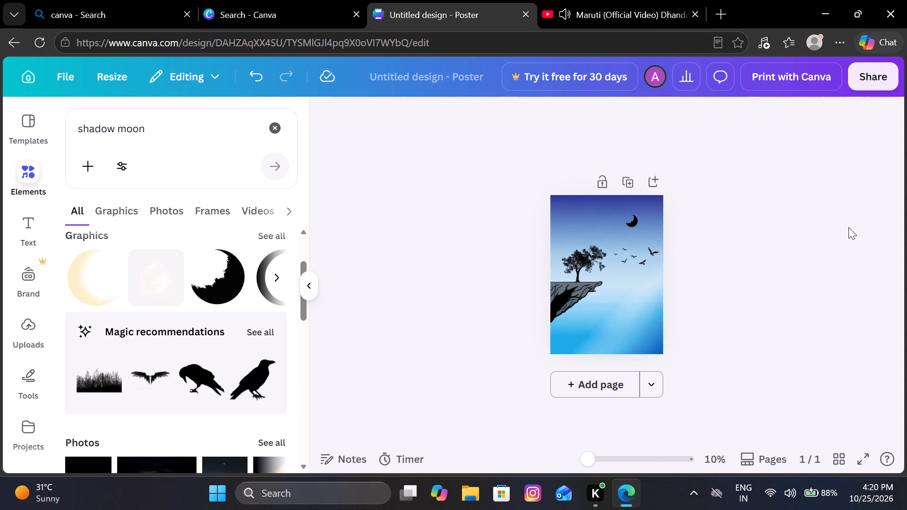
Rotate the blue gradient graphic in the poster's lower right about 45° clockwise and shift it toward the bottom left.
click(644, 349)
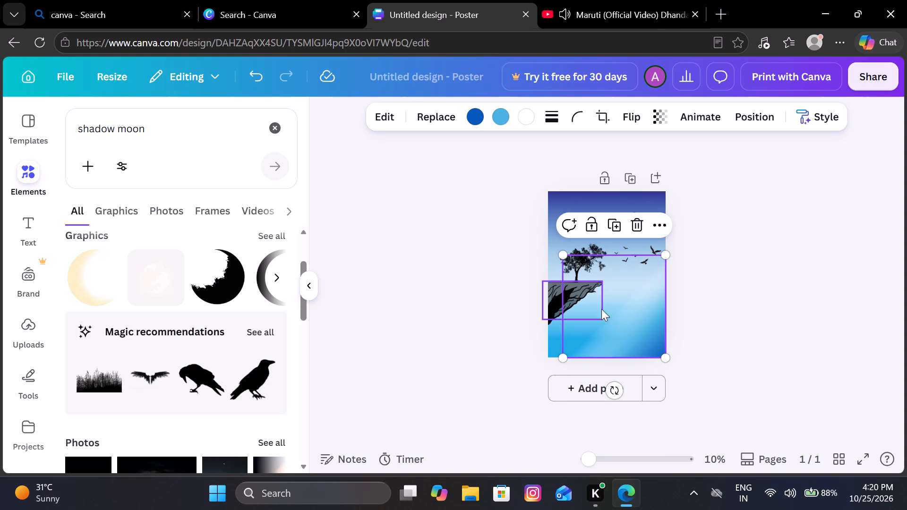
drag(613, 393, 560, 374)
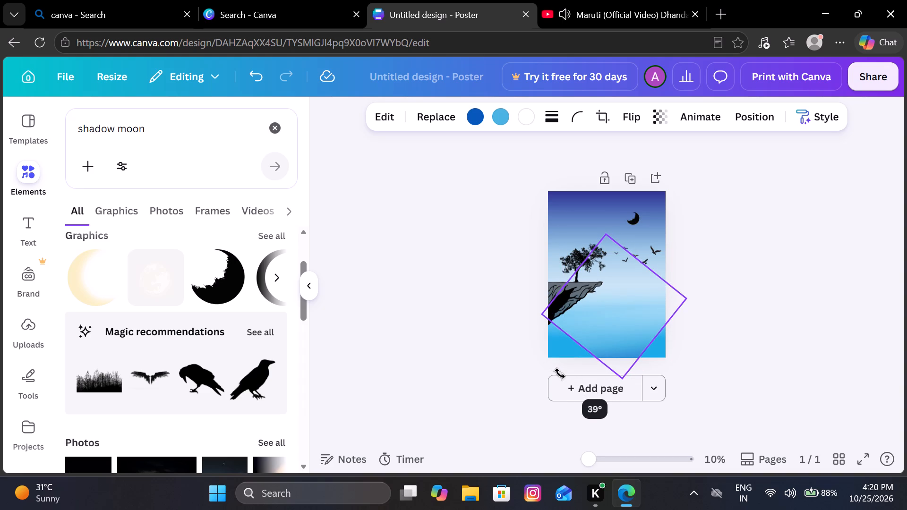
drag(560, 374, 548, 369)
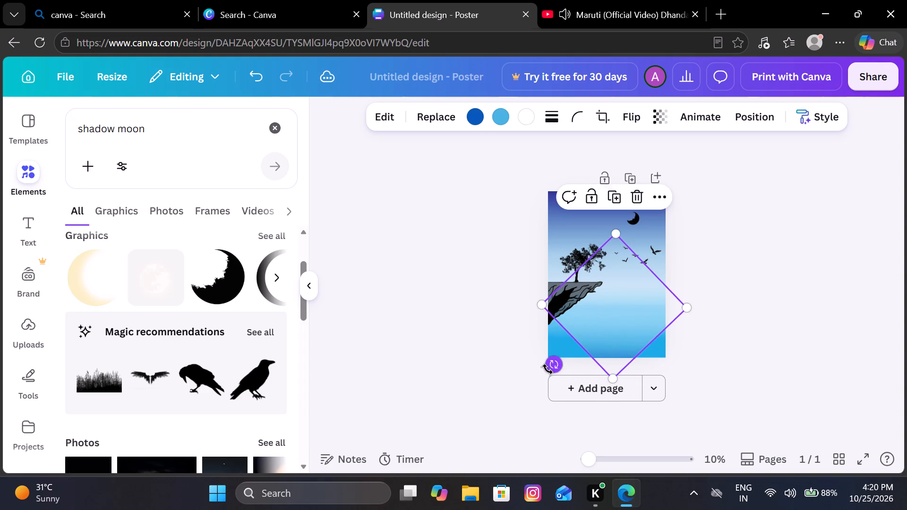
click(513, 339)
drag(612, 327, 579, 342)
click(705, 322)
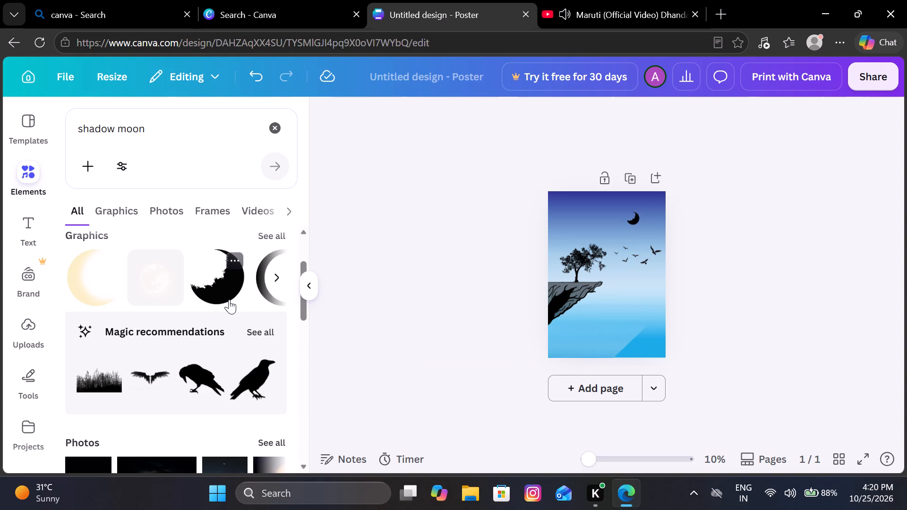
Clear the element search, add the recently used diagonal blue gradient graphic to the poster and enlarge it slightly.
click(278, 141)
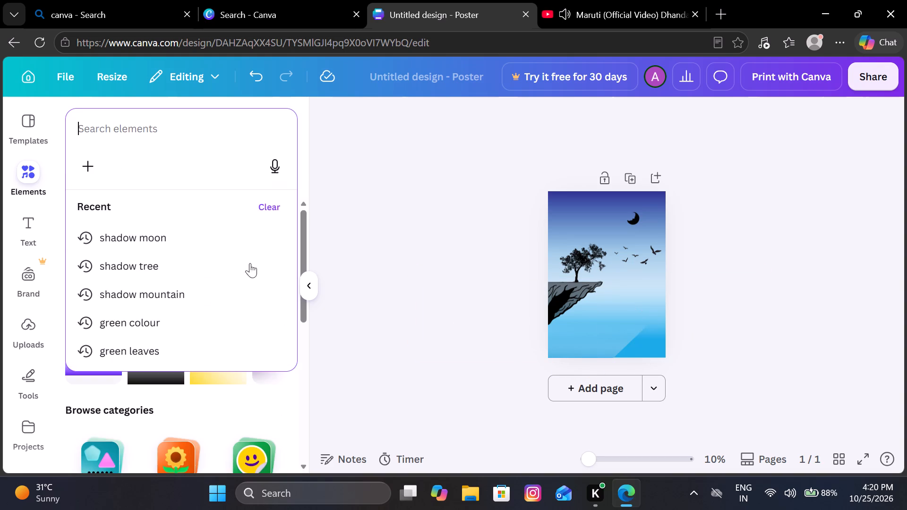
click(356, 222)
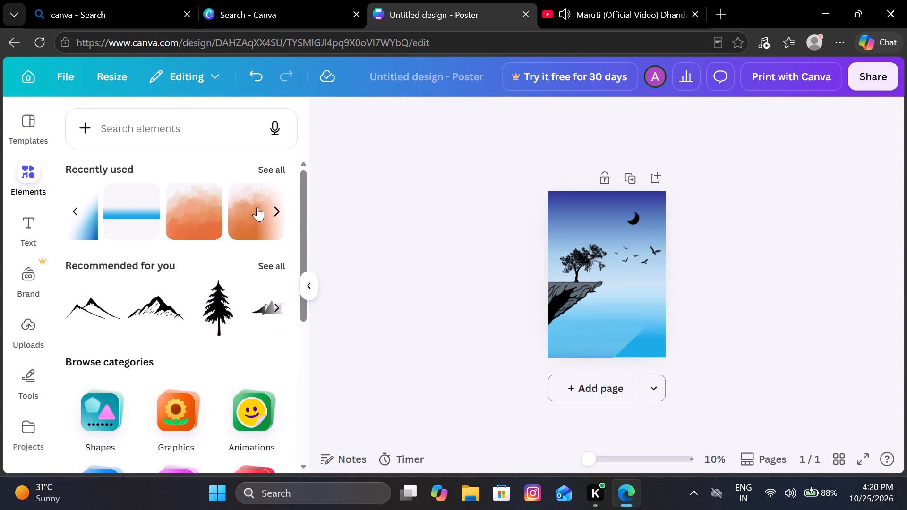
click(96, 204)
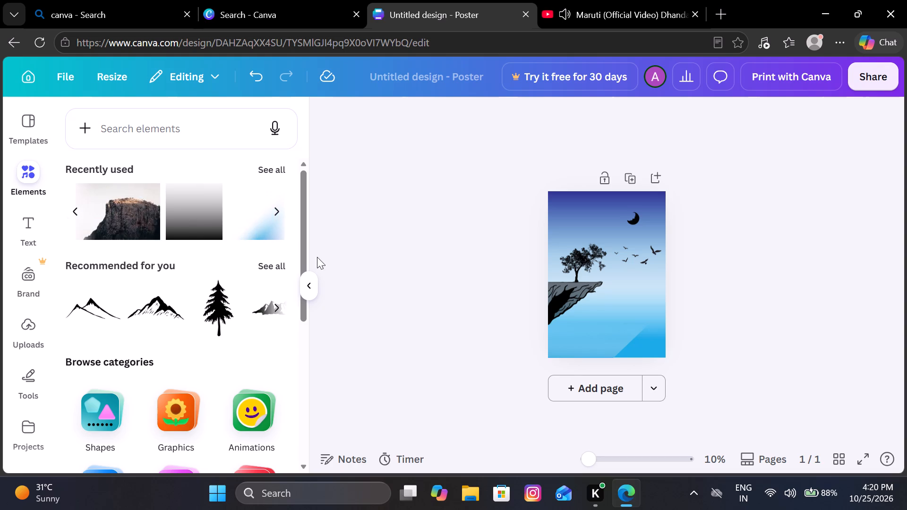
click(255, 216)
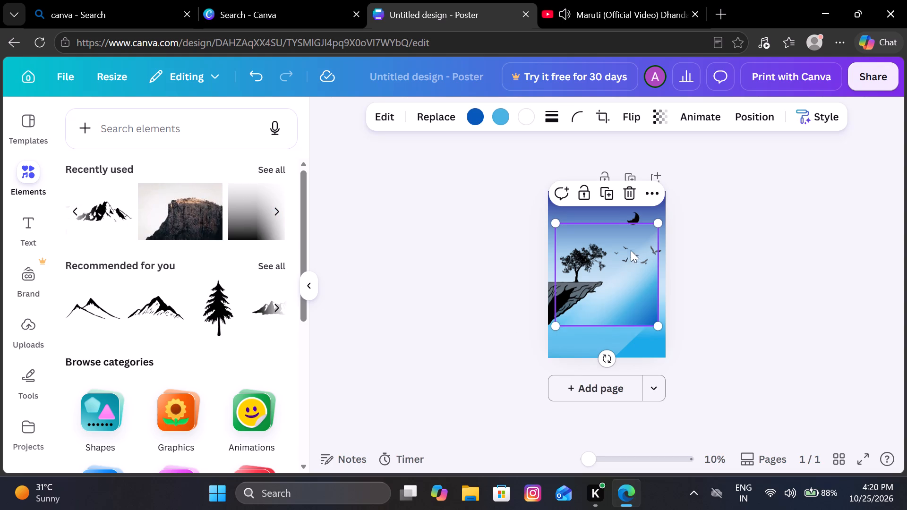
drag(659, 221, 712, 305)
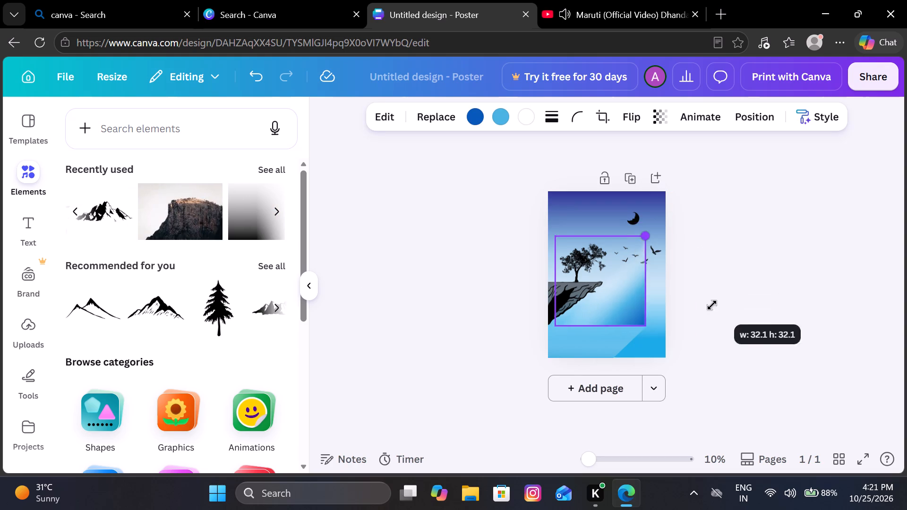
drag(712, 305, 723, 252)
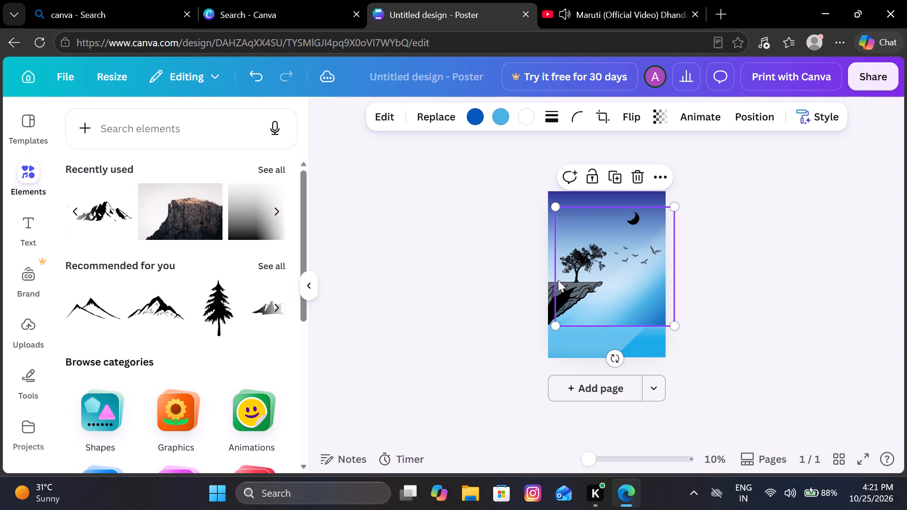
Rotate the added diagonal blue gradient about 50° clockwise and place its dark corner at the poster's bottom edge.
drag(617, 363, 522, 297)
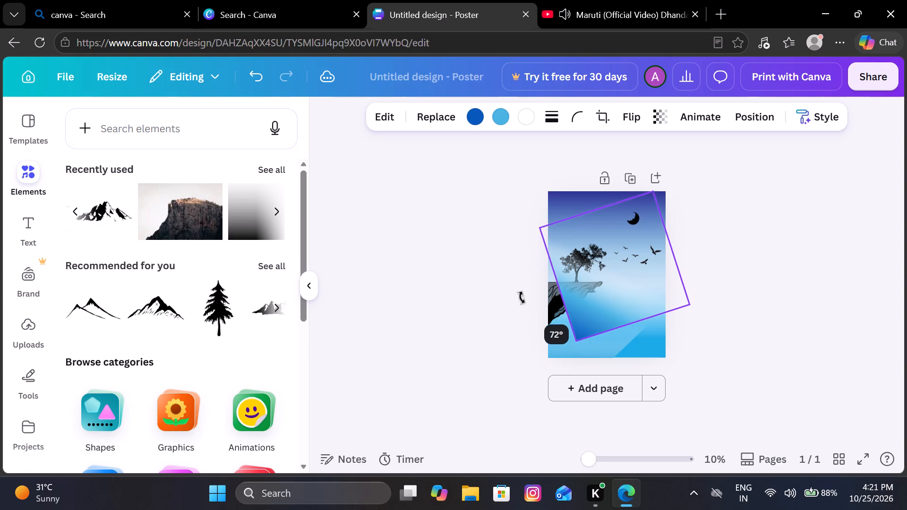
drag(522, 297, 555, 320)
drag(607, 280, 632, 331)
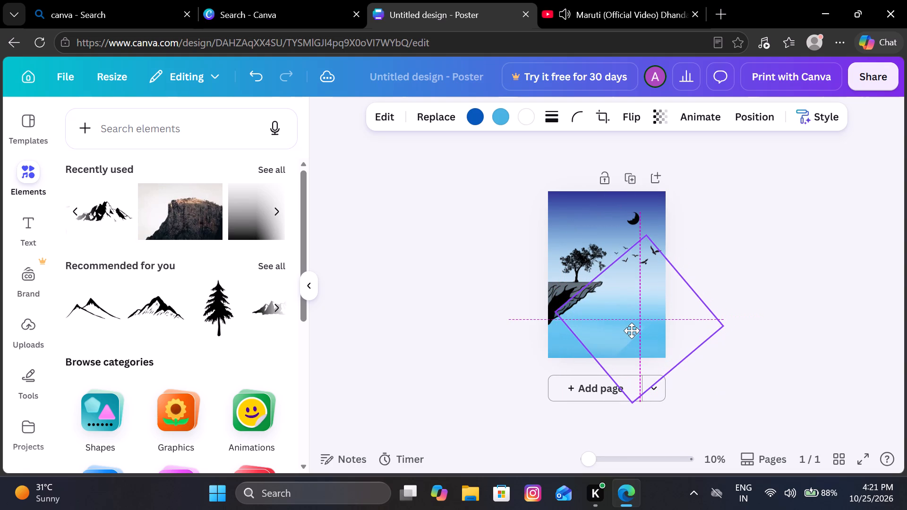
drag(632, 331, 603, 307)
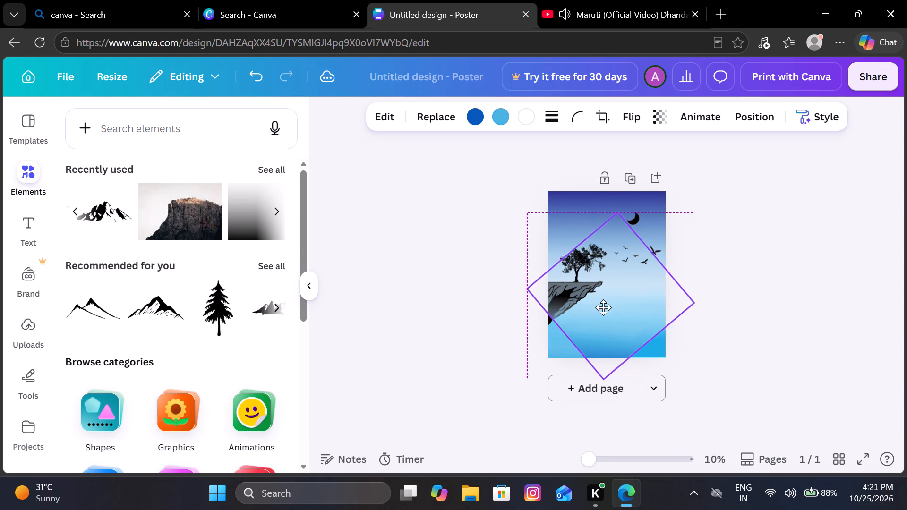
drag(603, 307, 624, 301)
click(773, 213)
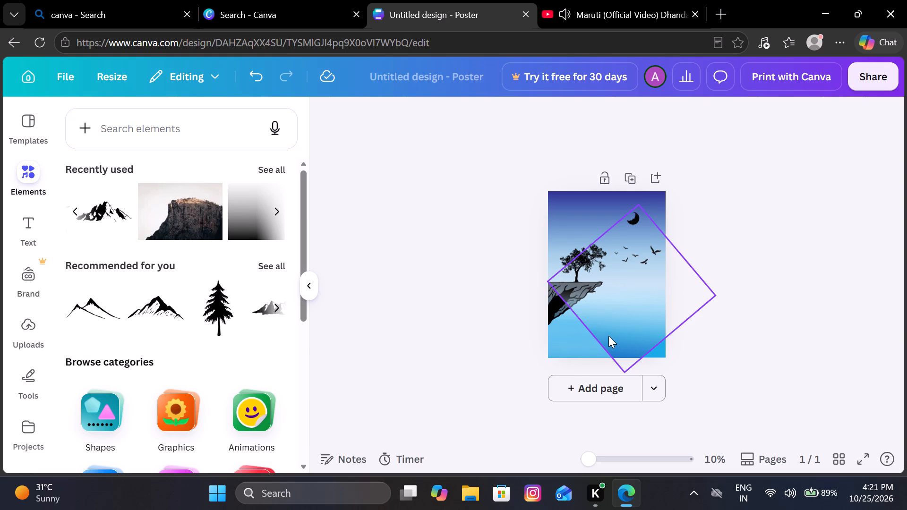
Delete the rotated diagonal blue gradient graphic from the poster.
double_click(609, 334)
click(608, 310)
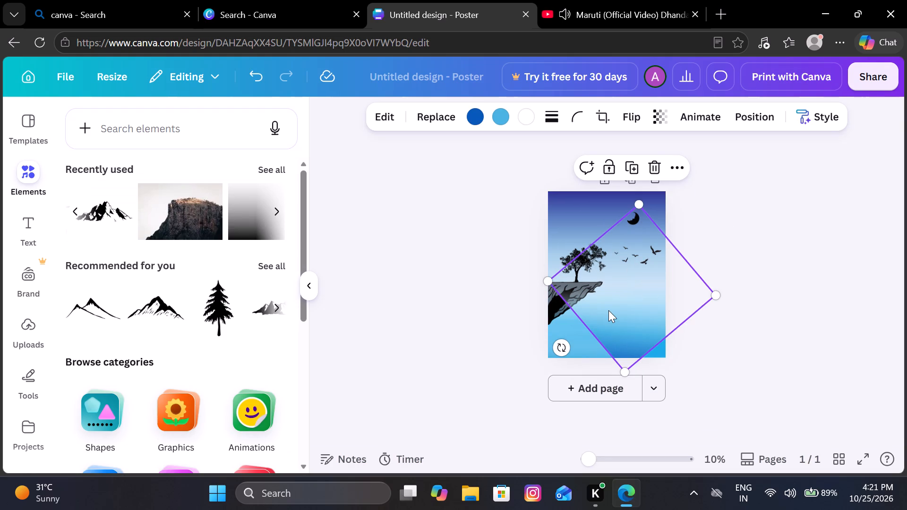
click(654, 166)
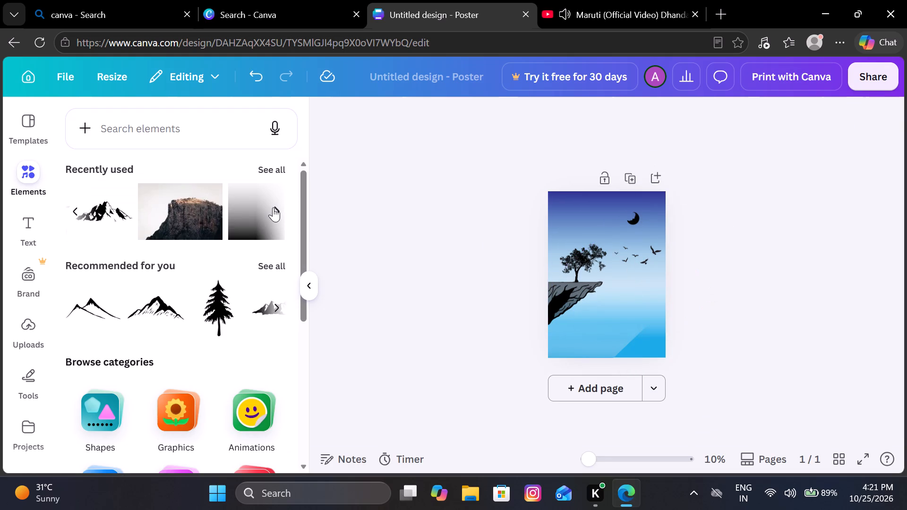
Add the recently used horizontal blue gradient band and move it down to cover the bottom of the poster.
click(273, 207)
click(106, 204)
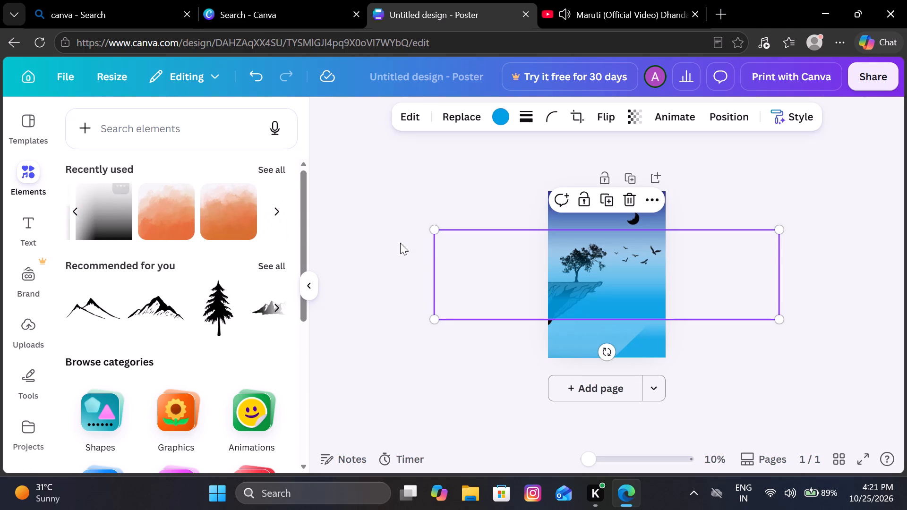
drag(541, 277, 542, 318)
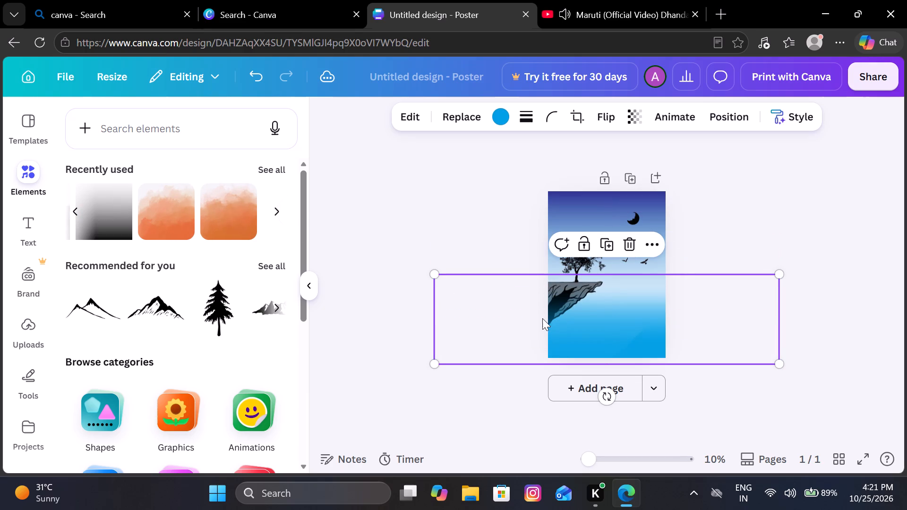
click(761, 197)
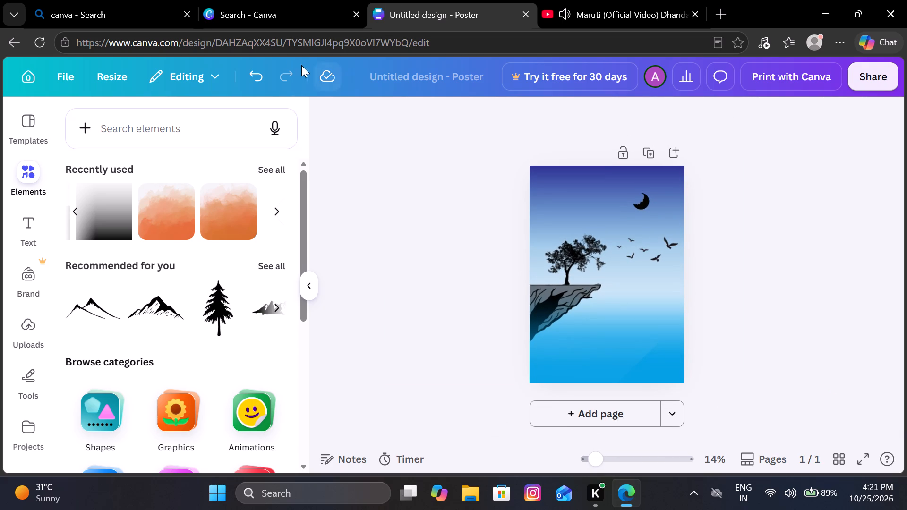
Check the save status of the poster design.
click(332, 82)
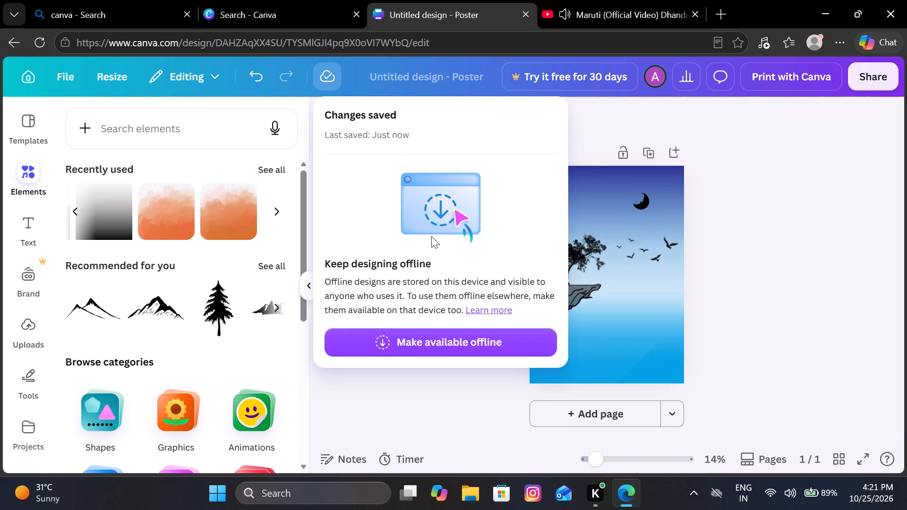
click(396, 408)
scroll(396, 408, right, 7)
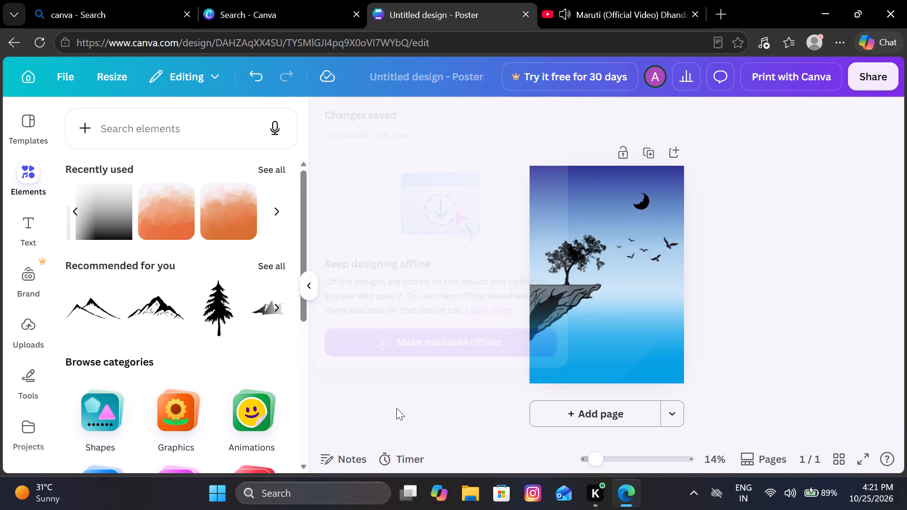
Leave the night-sky poster for the template gallery and create a new blank poster.
click(14, 39)
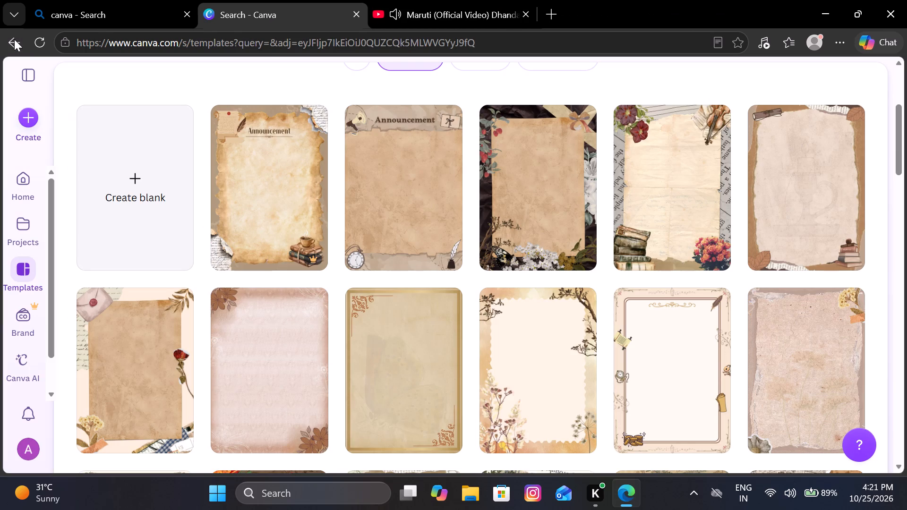
click(160, 197)
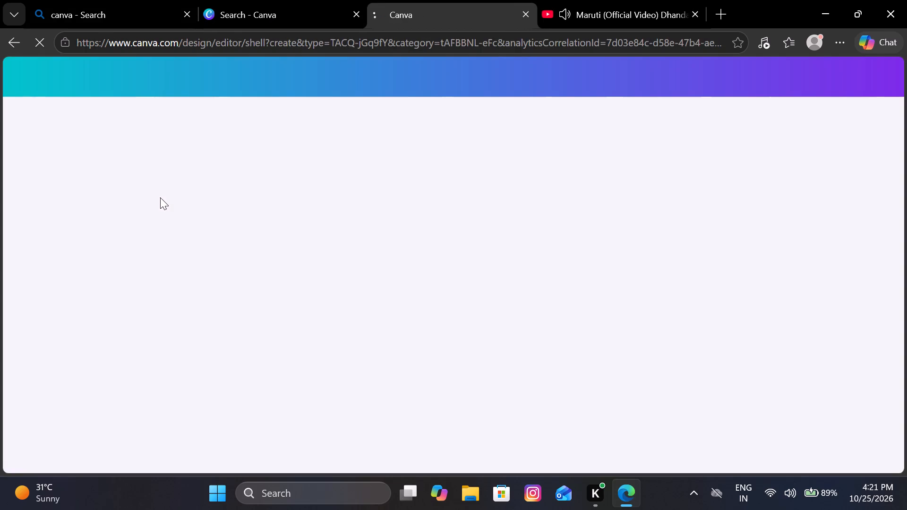
click(160, 197)
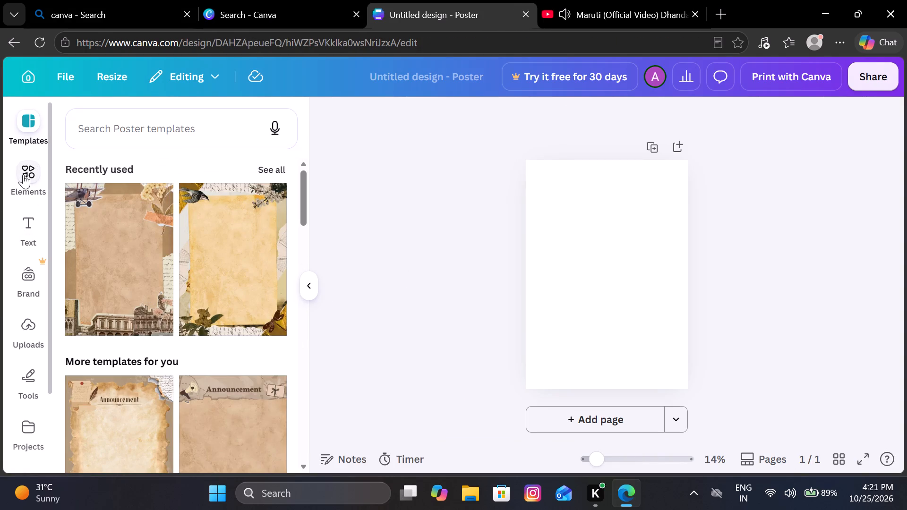
Look through the recently used elements and search the element library for "burger".
click(23, 174)
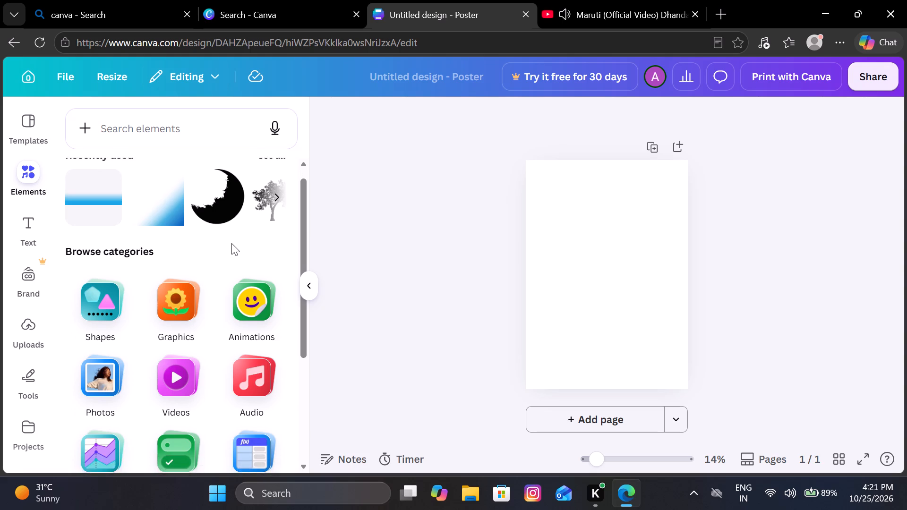
scroll(231, 243, up, 1)
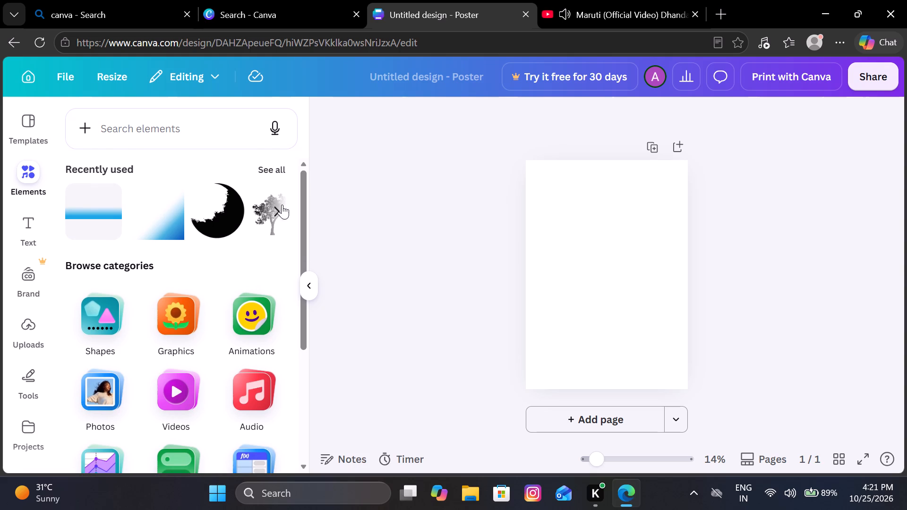
click(278, 208)
click(278, 208)
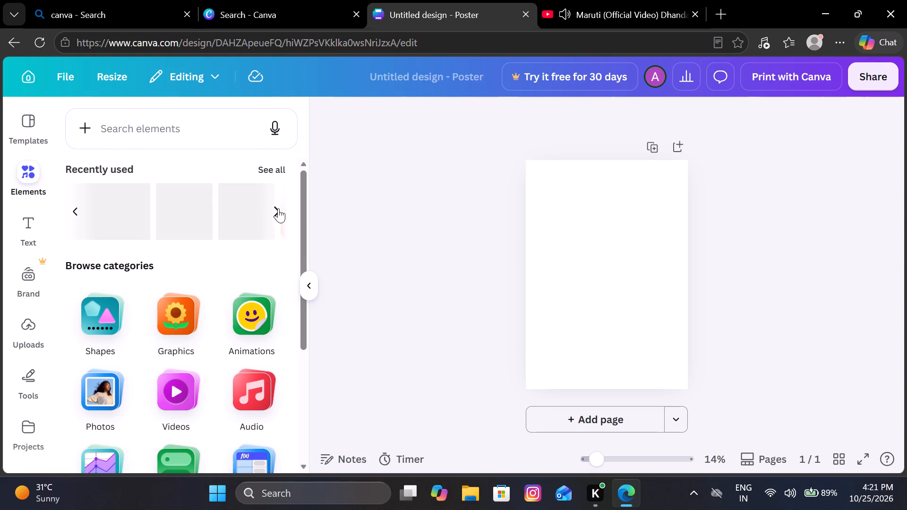
click(77, 207)
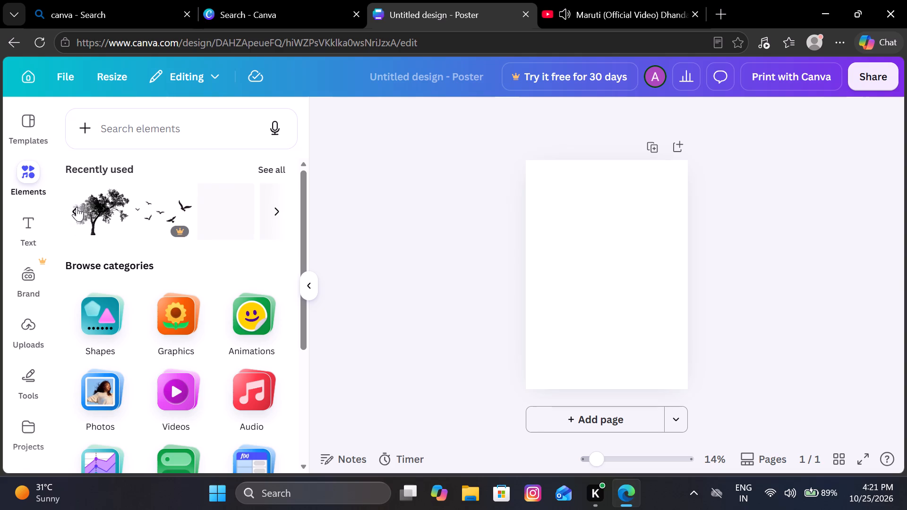
click(77, 207)
click(171, 129)
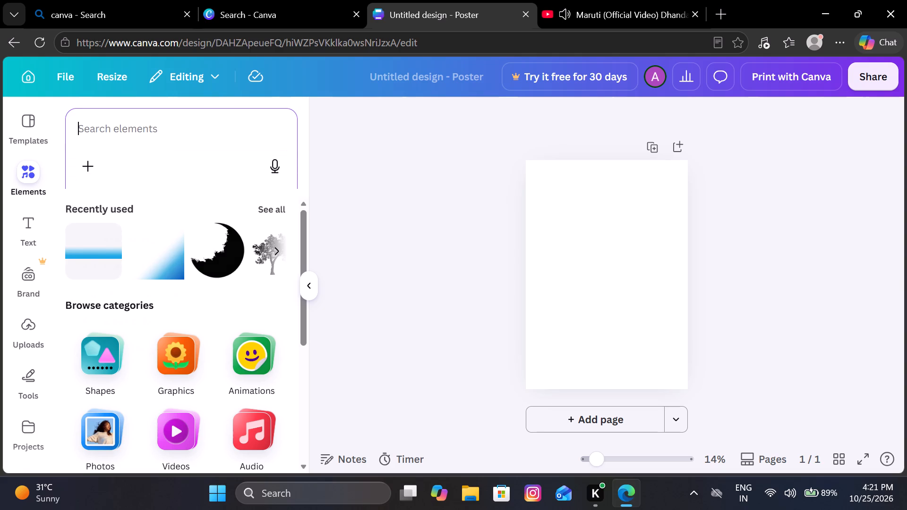
text(burger)
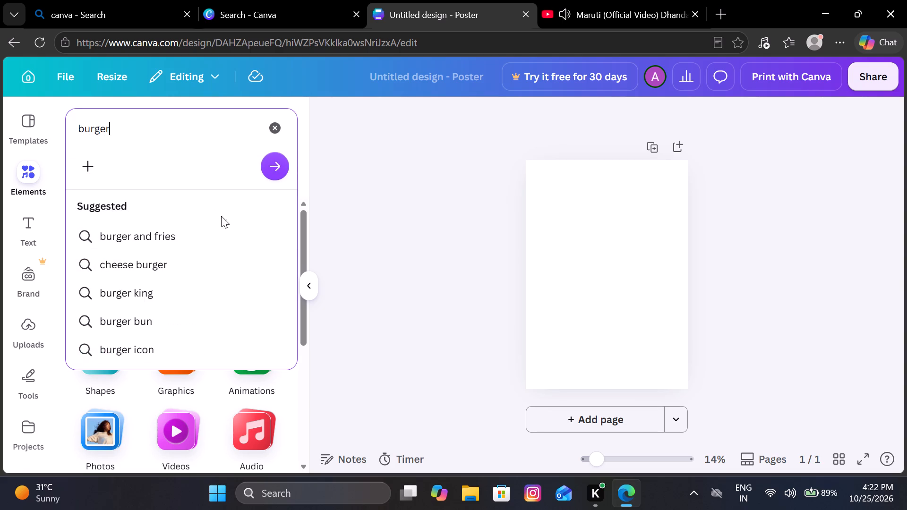
click(269, 173)
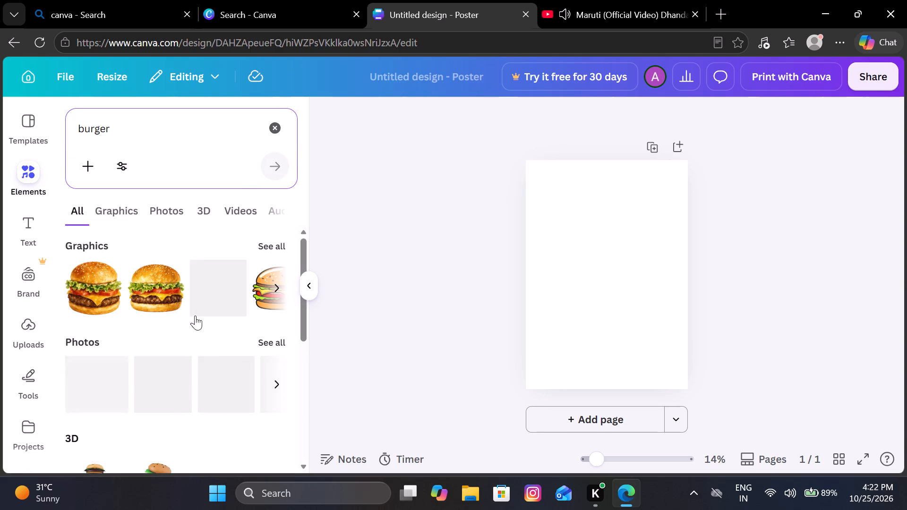
Examine the burger photos and graphics in the search results for a suitable image.
scroll(149, 337, down, 1)
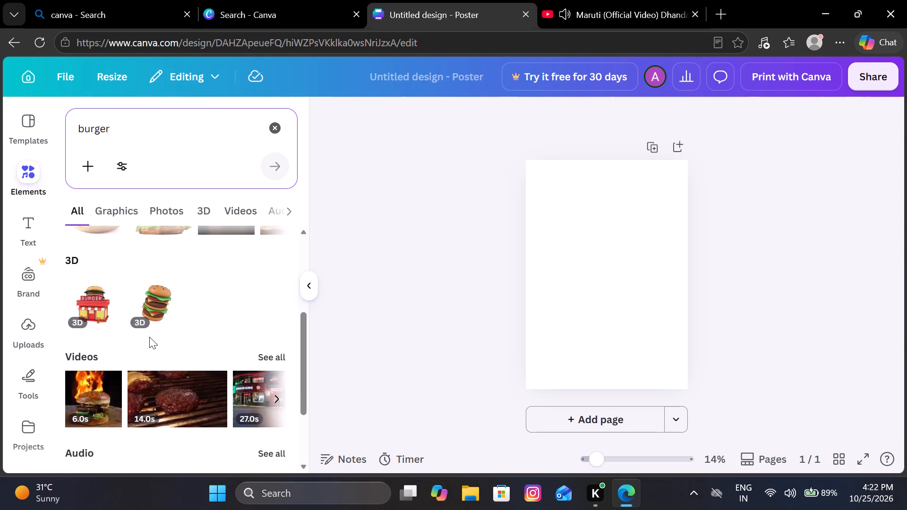
scroll(149, 337, down, 1)
click(272, 306)
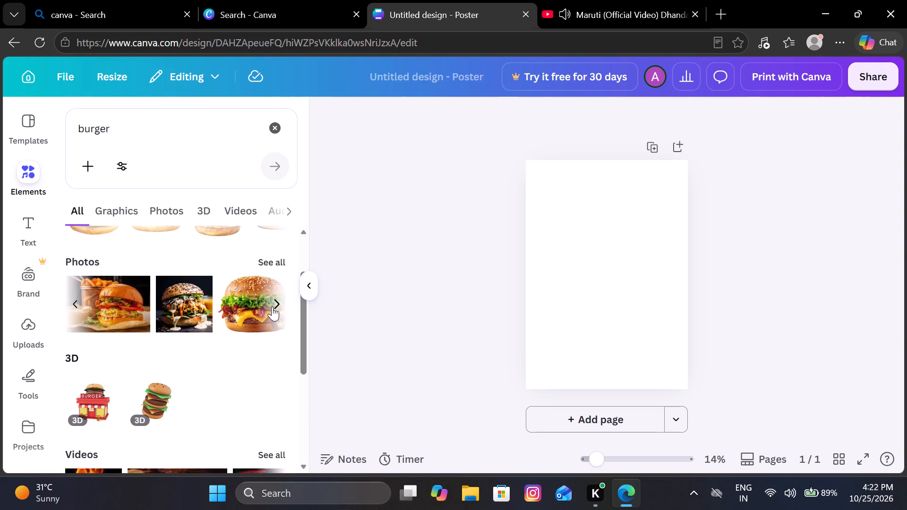
click(272, 306)
click(272, 306)
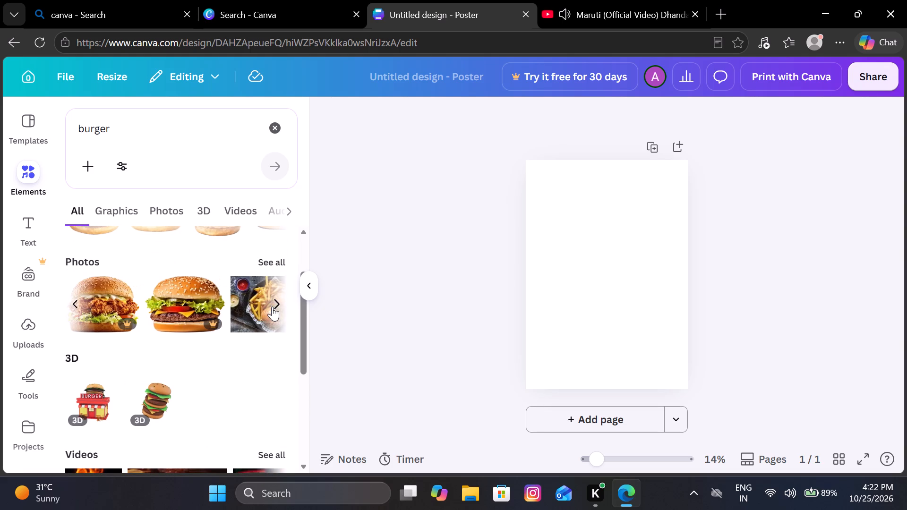
scroll(197, 335, up, 1)
click(277, 283)
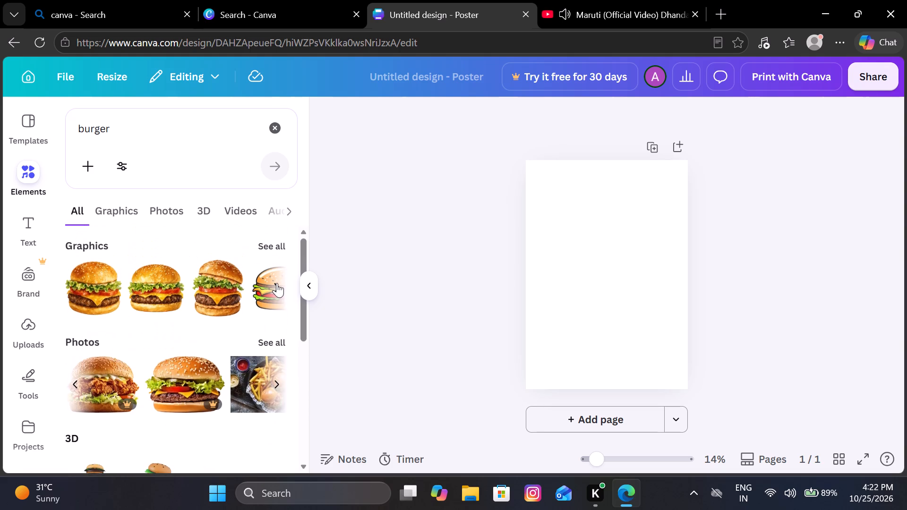
click(277, 283)
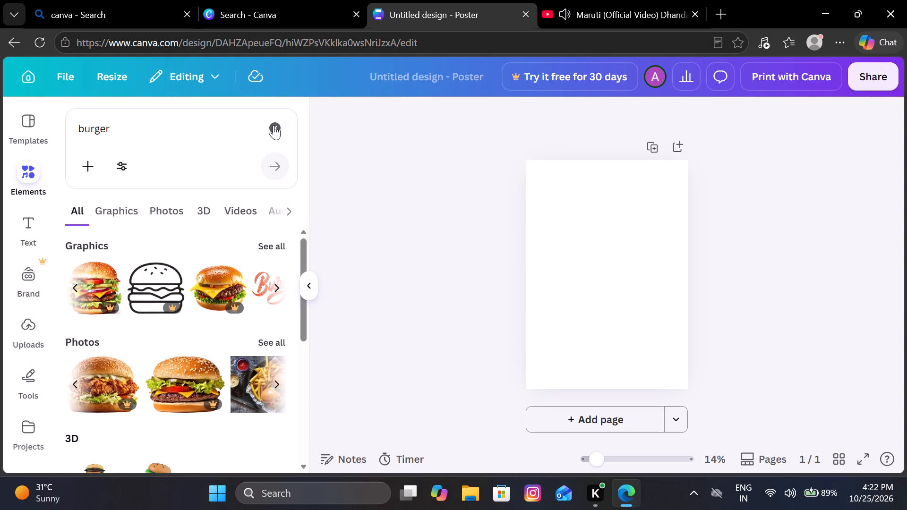
Replace the burger search with a search of the element library for "tea".
click(273, 125)
click(180, 130)
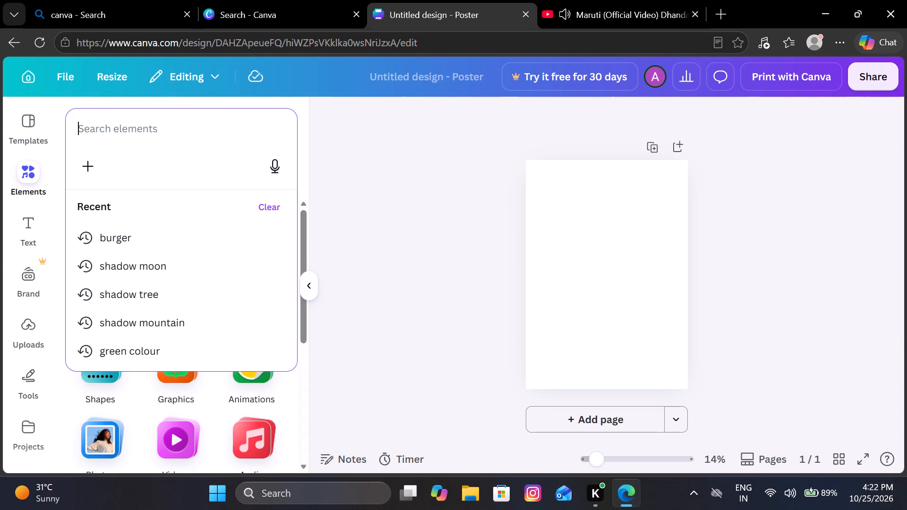
text(coff)
key(BackSpace)
key(BackSpace)
key(BackSpace)
key(BackSpace)
key(BackSpace)
key(BackSpace)
key(BackSpace)
key(BackSpace)
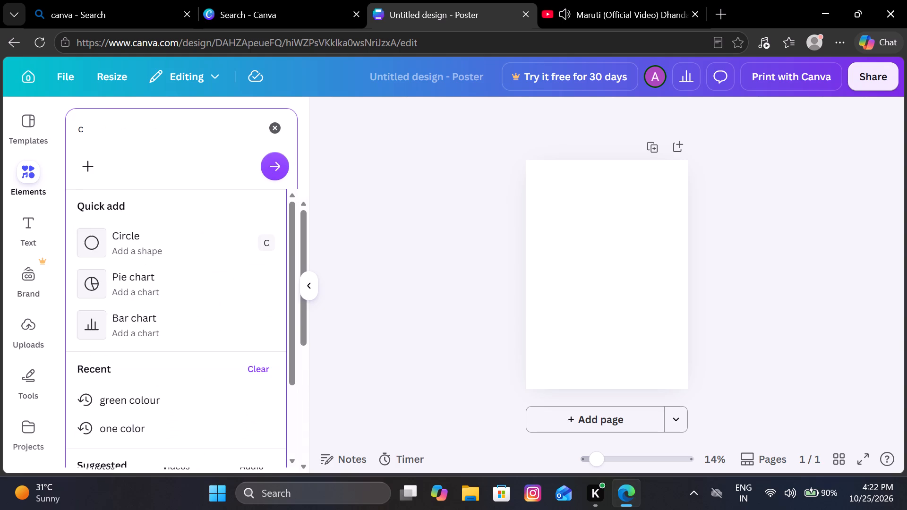
text(tea)
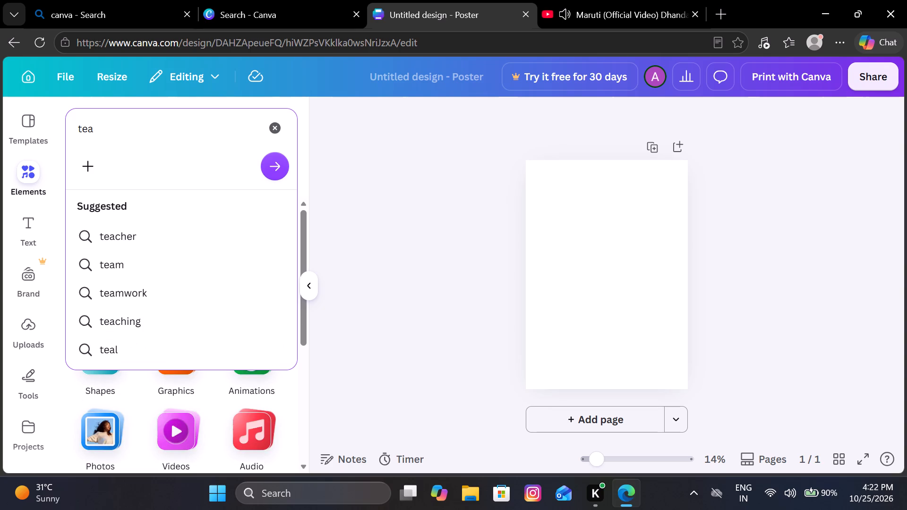
click(279, 171)
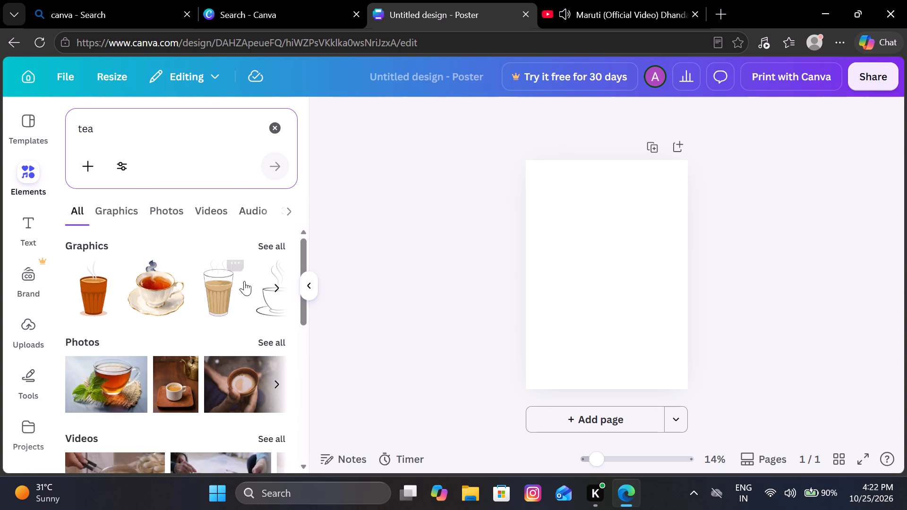
Examine the tea photos and graphics in the search results for a suitable image.
scroll(244, 281, down, 1)
scroll(244, 281, up, 1)
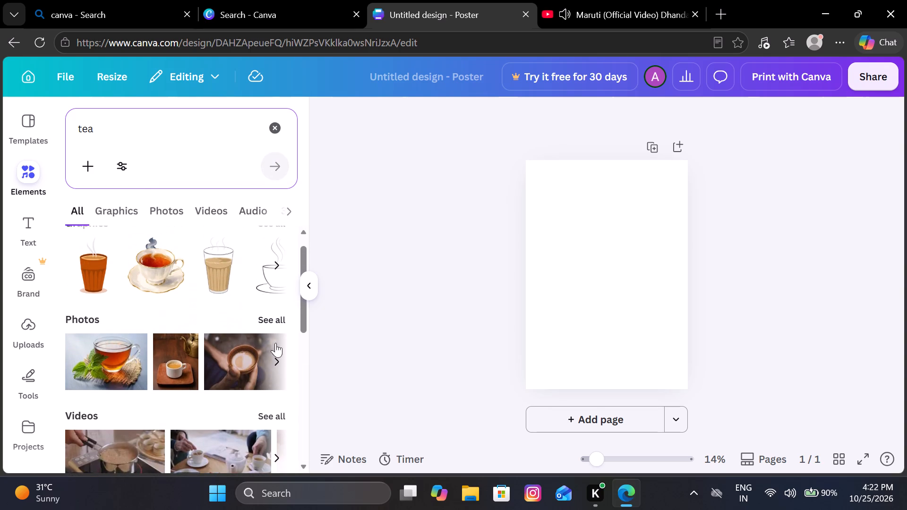
click(279, 358)
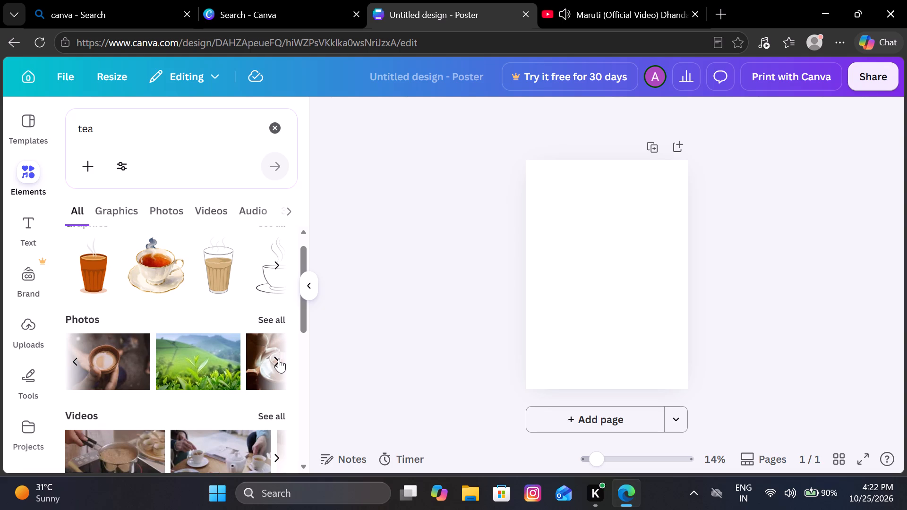
click(275, 268)
click(275, 268)
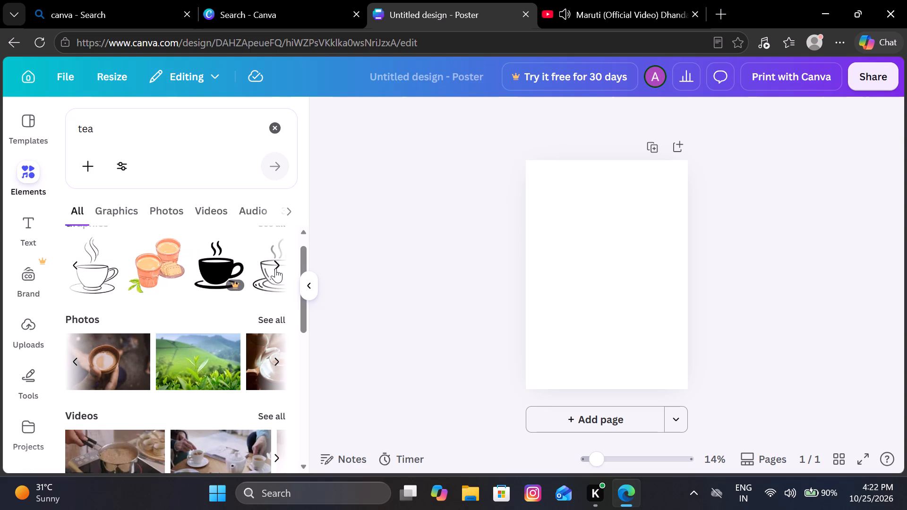
click(269, 361)
click(269, 361)
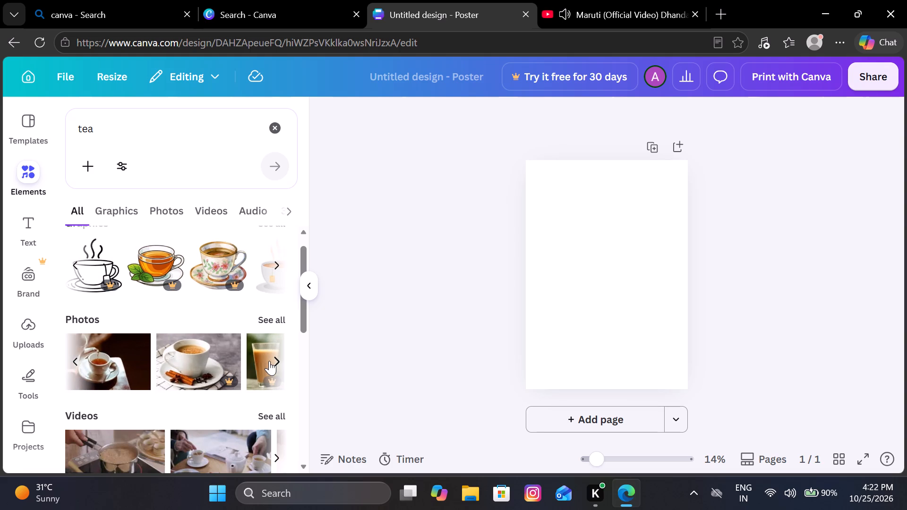
click(119, 200)
scroll(169, 315, down, 3)
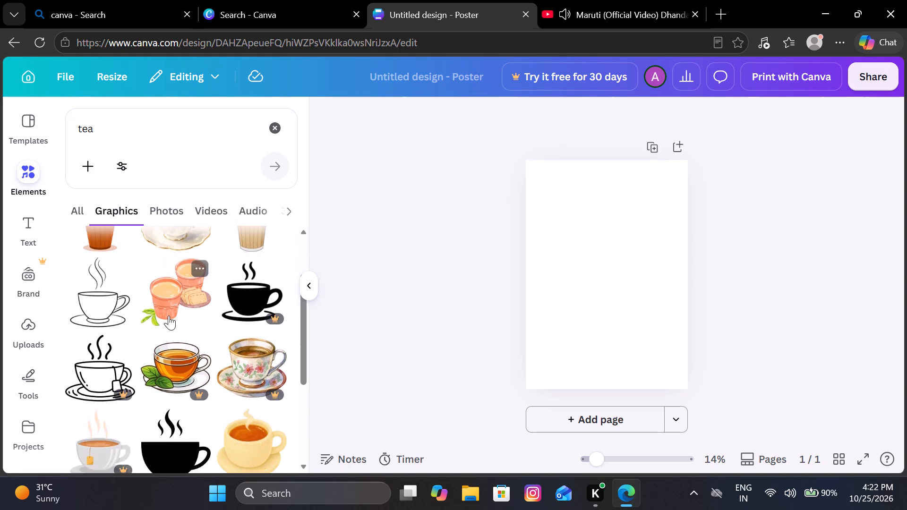
scroll(169, 315, down, 4)
scroll(169, 315, up, 1)
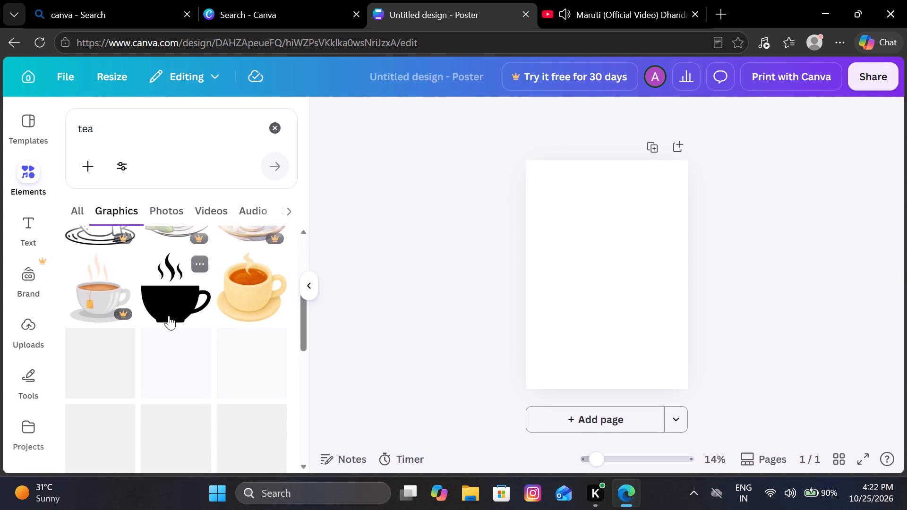
scroll(169, 315, up, 3)
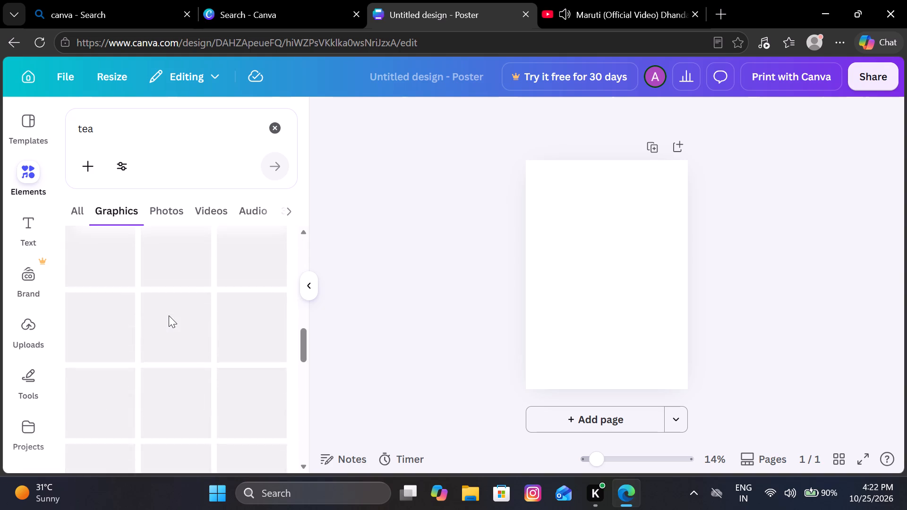
scroll(169, 315, up, 1)
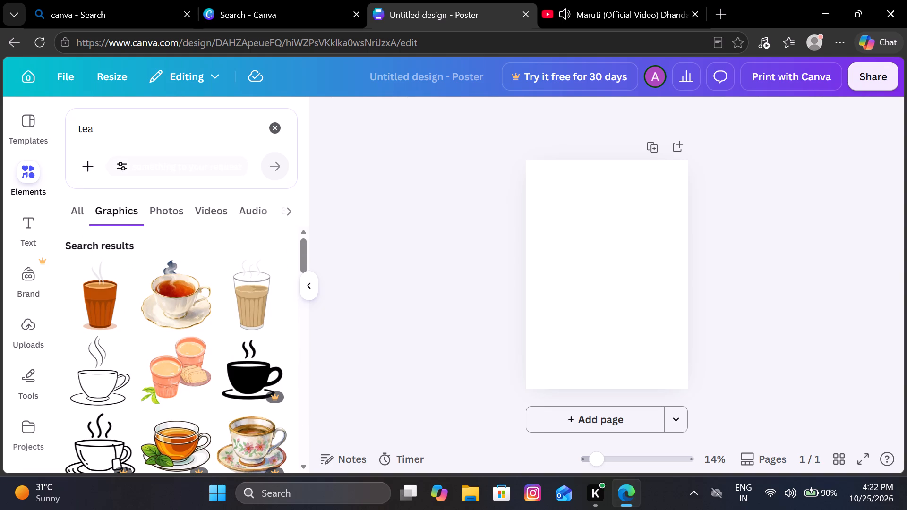
Search the element library for "coffee" and browse the photos among the results.
click(271, 136)
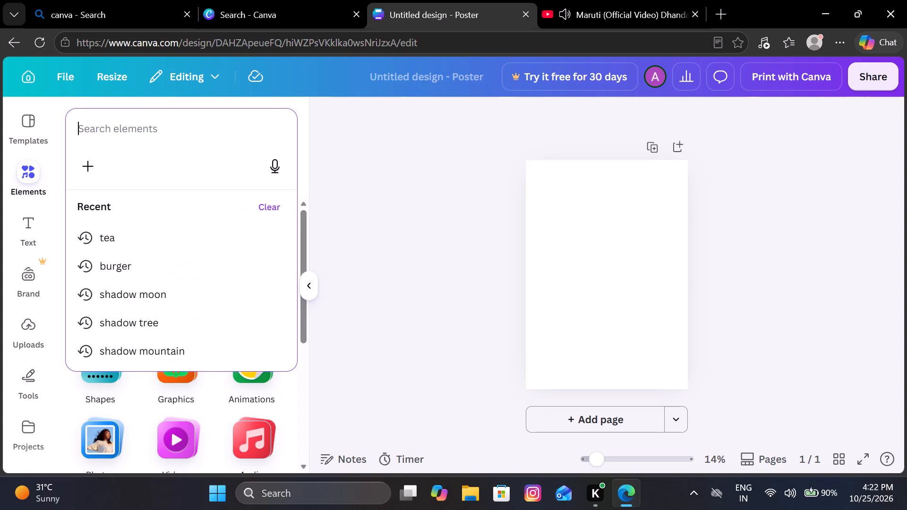
text(coffee)
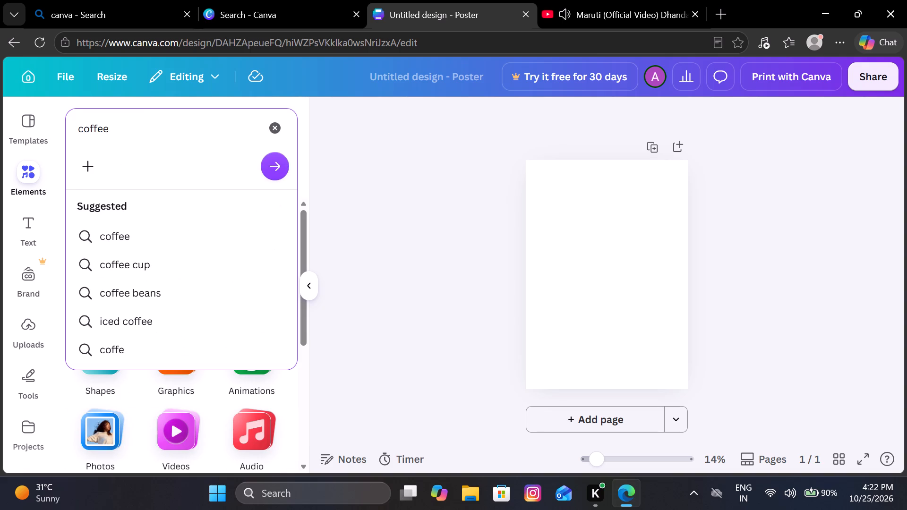
click(267, 165)
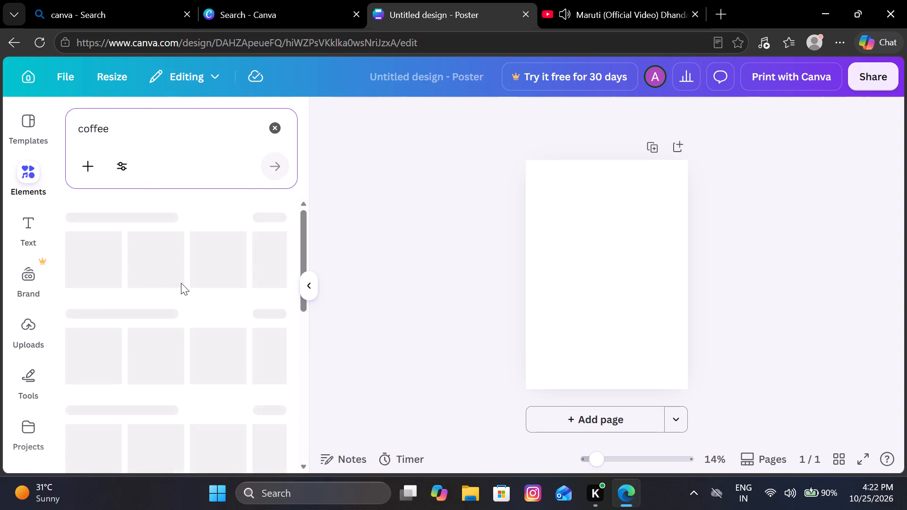
scroll(181, 283, down, 1)
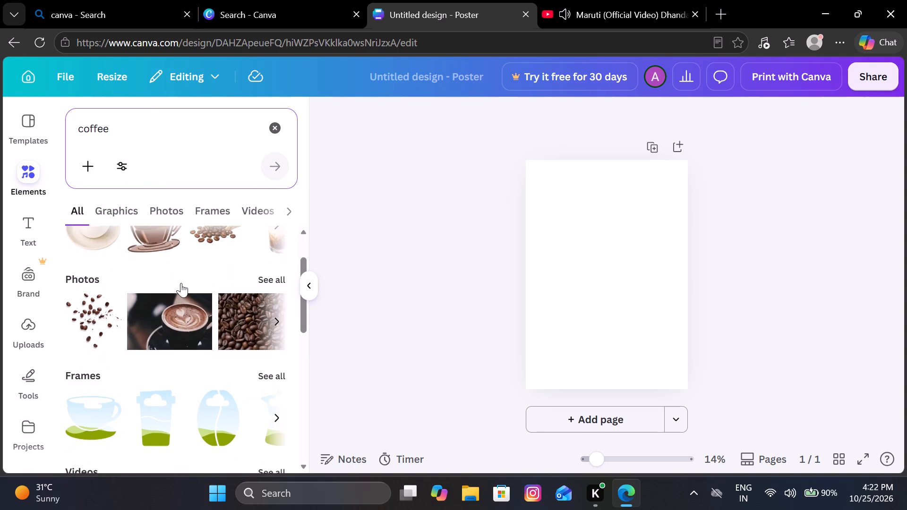
scroll(181, 283, down, 1)
click(273, 304)
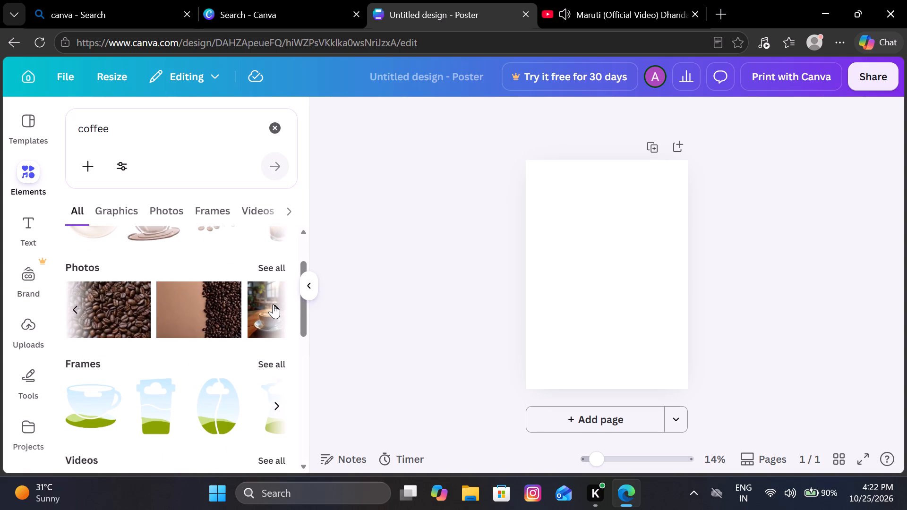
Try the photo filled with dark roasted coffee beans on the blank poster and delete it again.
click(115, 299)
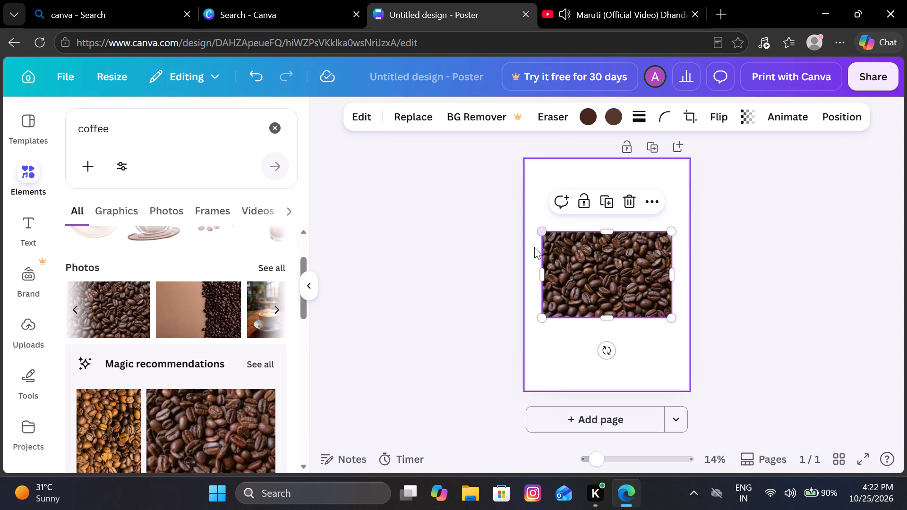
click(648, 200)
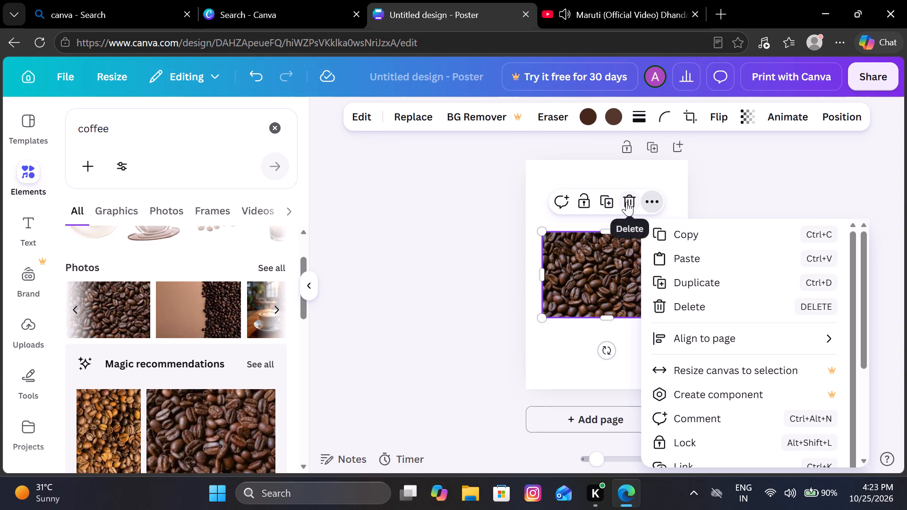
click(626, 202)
Look through the coffee graphics, frames, videos and mockups for another suitable element.
scroll(181, 257, up, 2)
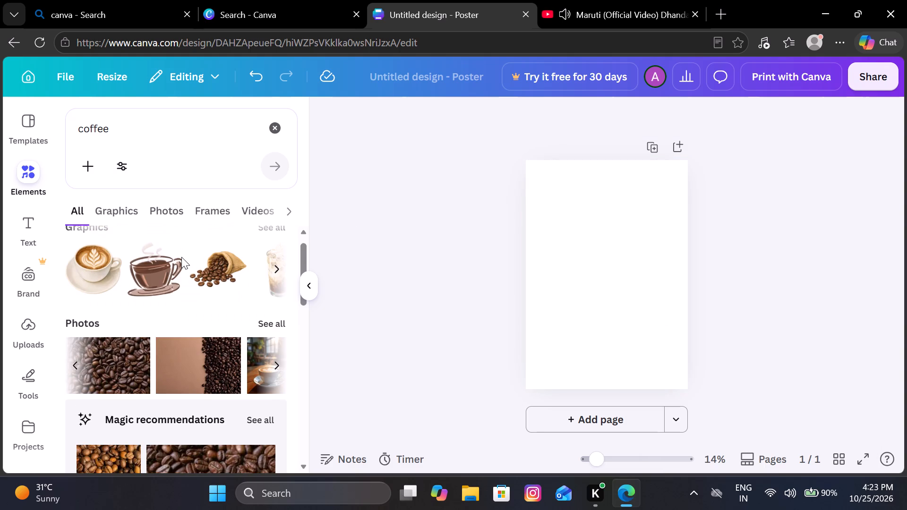
scroll(197, 341, down, 3)
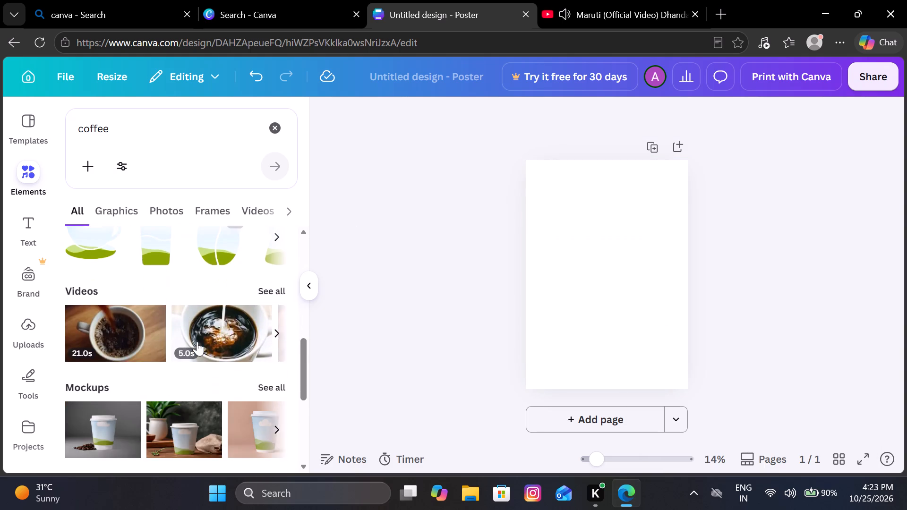
scroll(197, 341, down, 3)
scroll(197, 341, up, 4)
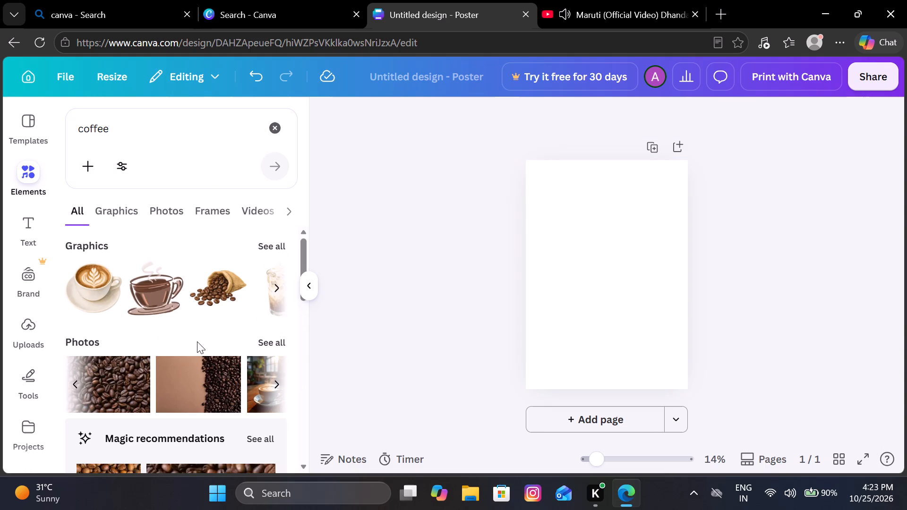
Clear the coffee search and look through the element categories, including Sheets, Shapes and Animations.
click(273, 132)
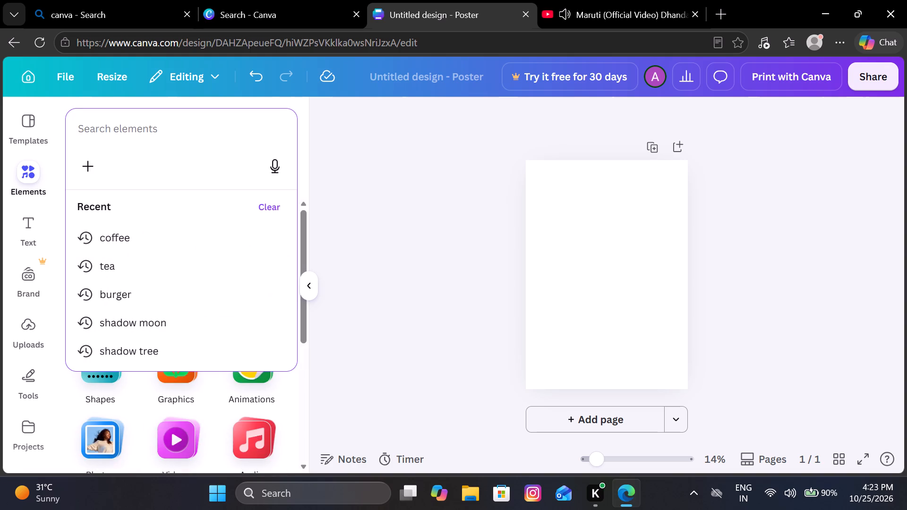
click(370, 231)
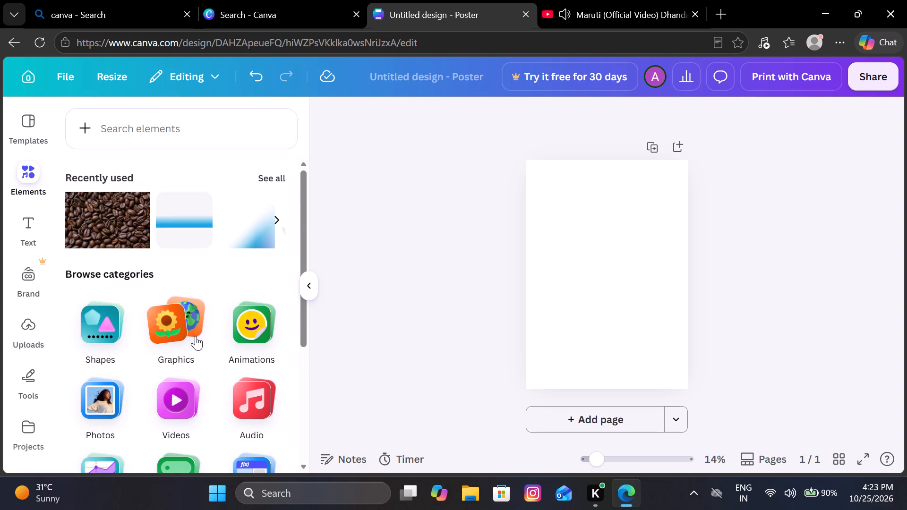
scroll(196, 336, down, 2)
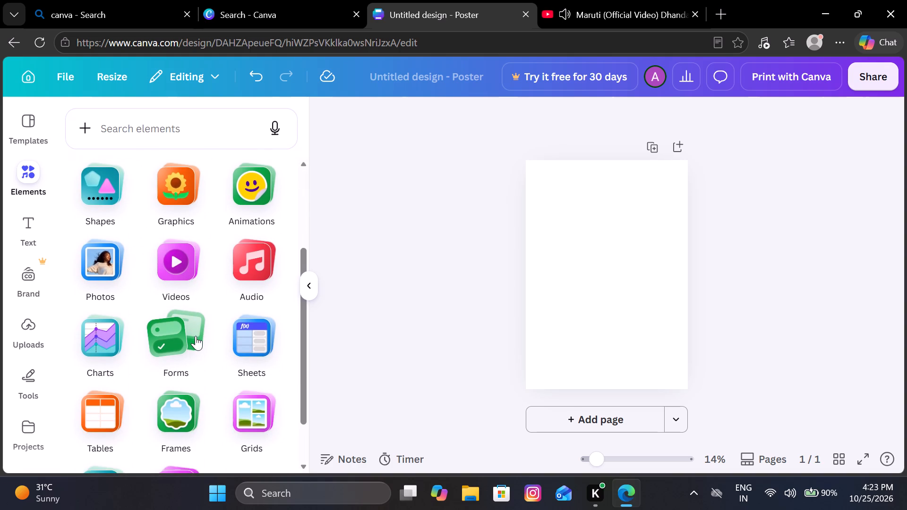
scroll(196, 336, up, 1)
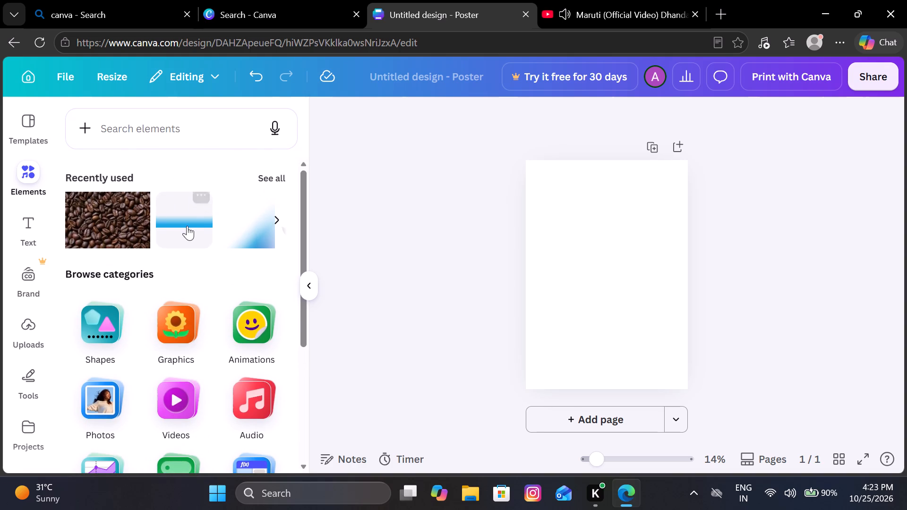
scroll(187, 226, down, 3)
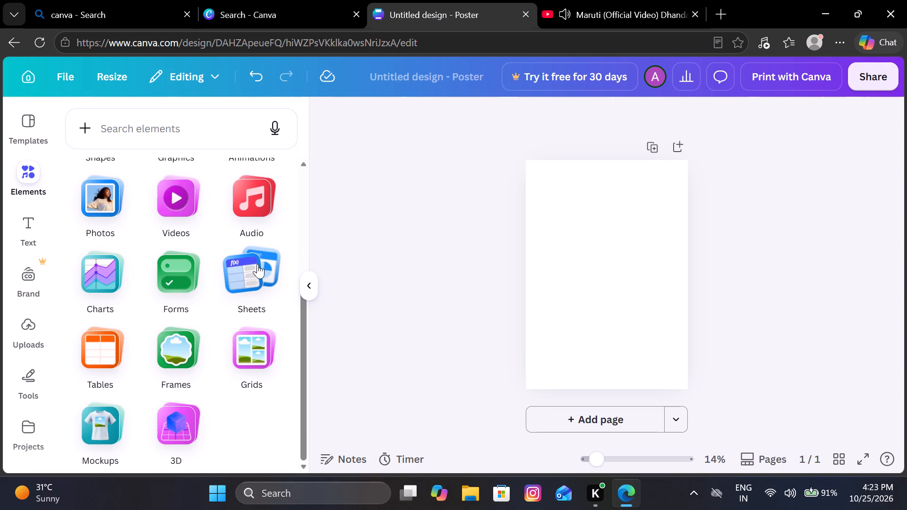
click(257, 264)
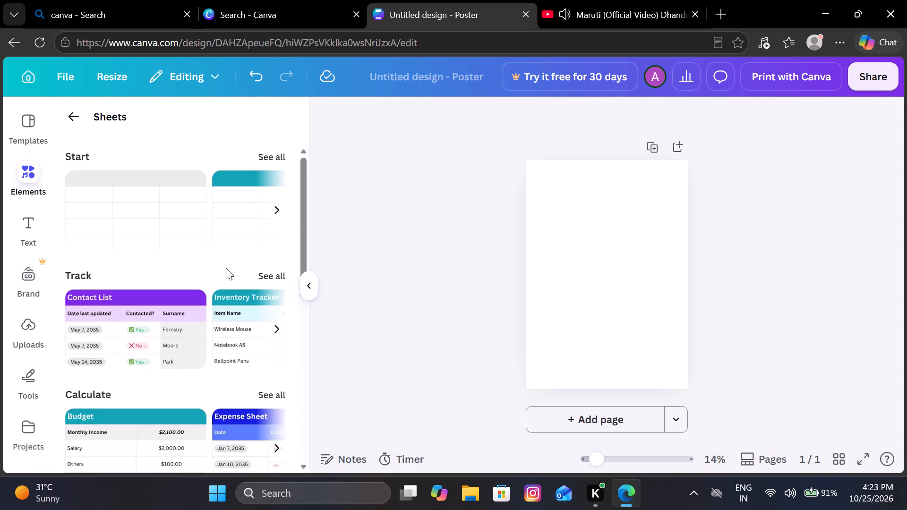
scroll(226, 268, right, 3)
click(69, 115)
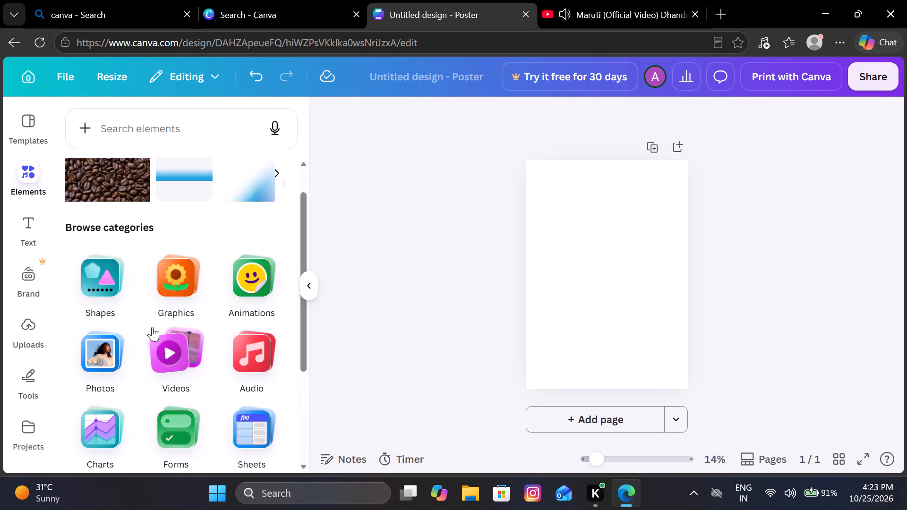
scroll(152, 327, down, 3)
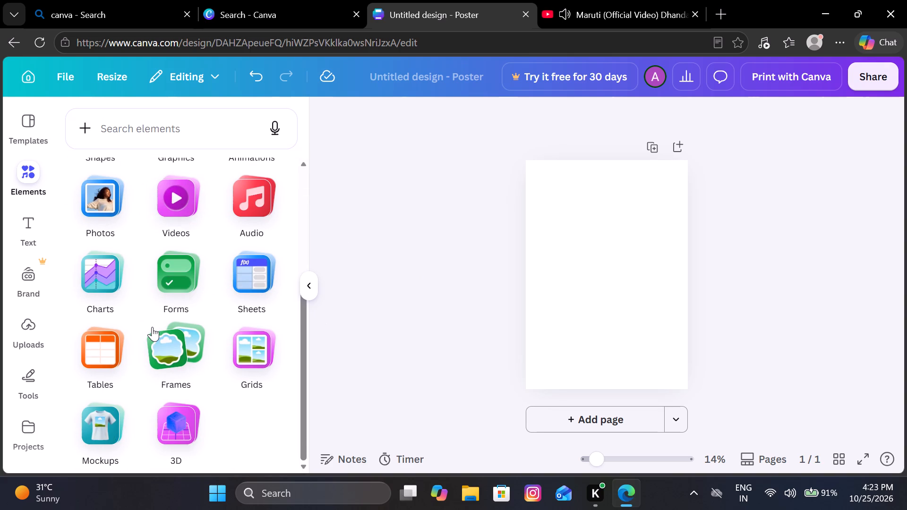
scroll(152, 327, up, 4)
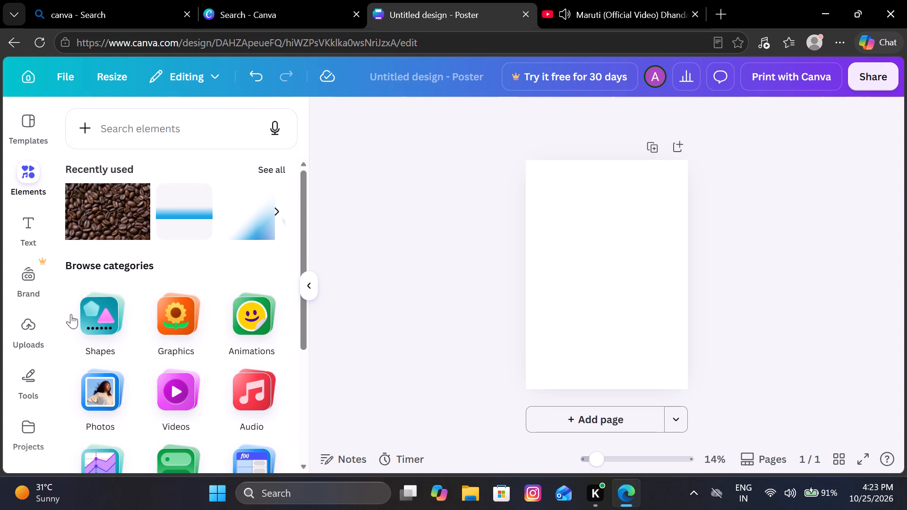
click(105, 318)
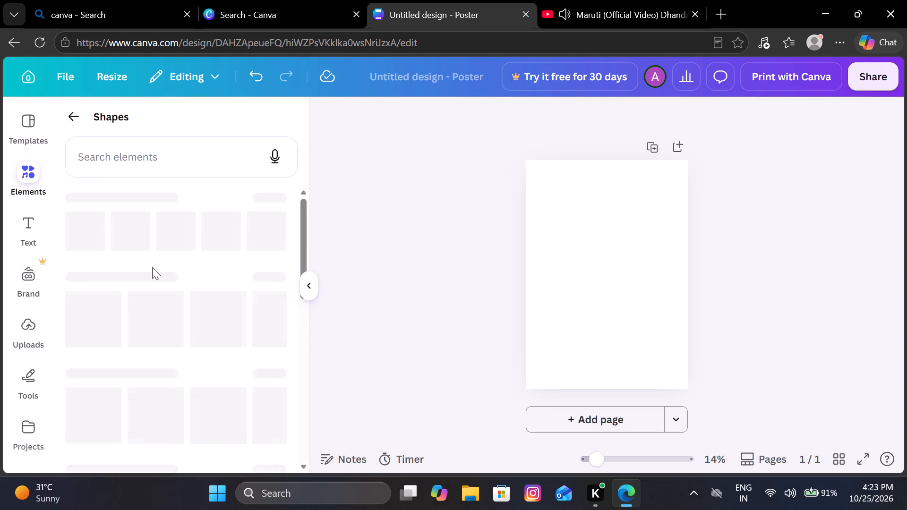
scroll(152, 267, right, 2)
click(68, 122)
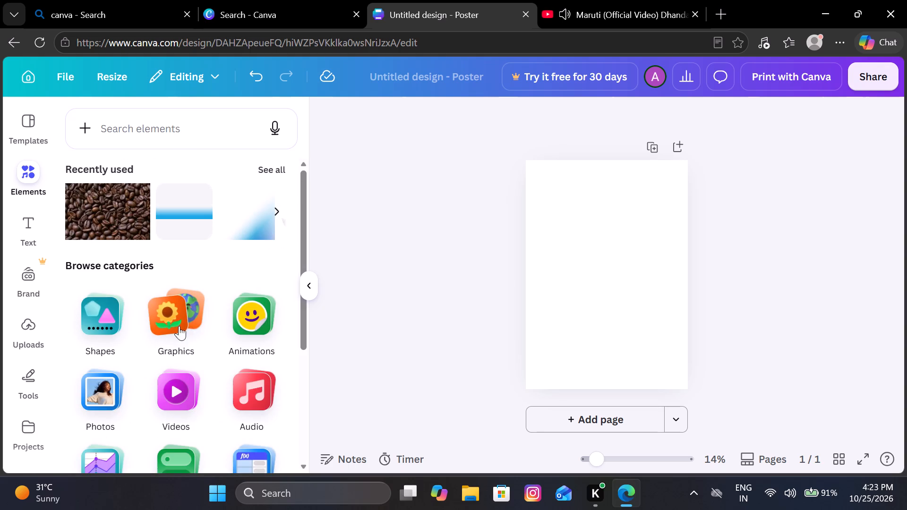
click(264, 337)
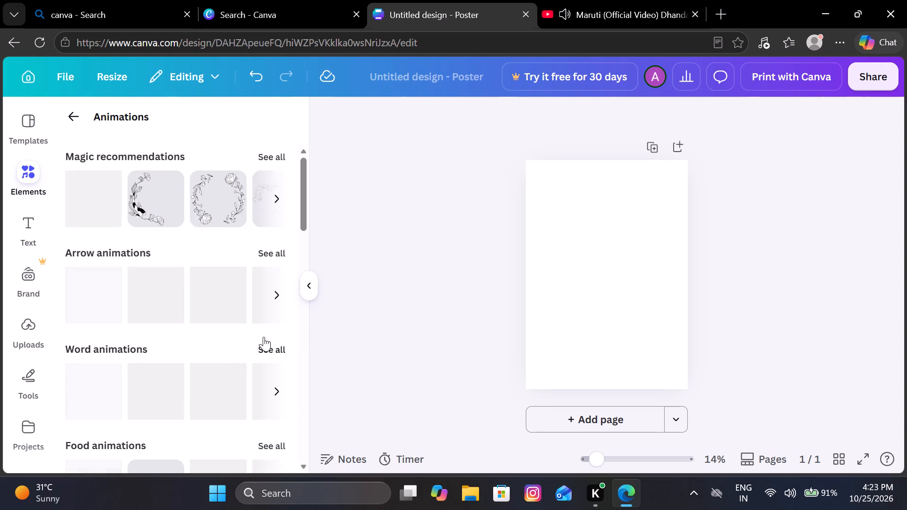
click(66, 115)
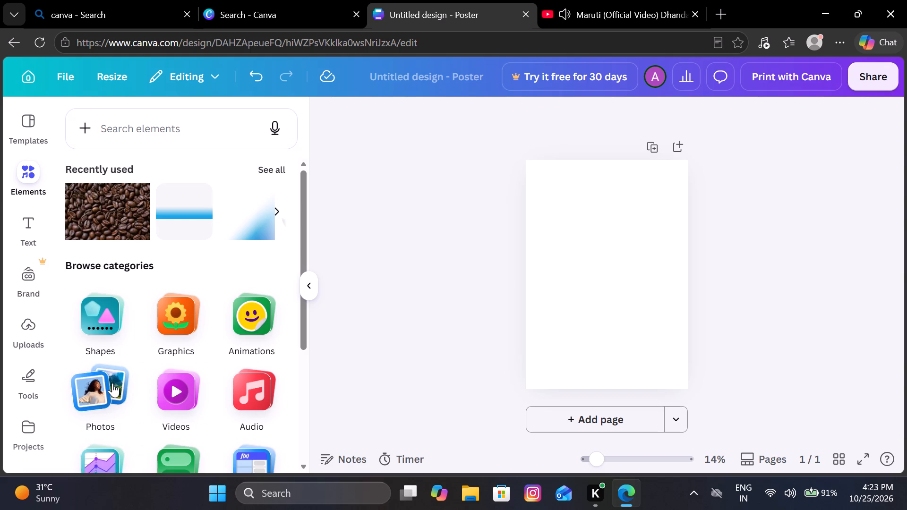
Browse the Photos category, including its trending and recently used images, for a suitable poster image.
click(112, 384)
scroll(215, 365, down, 2)
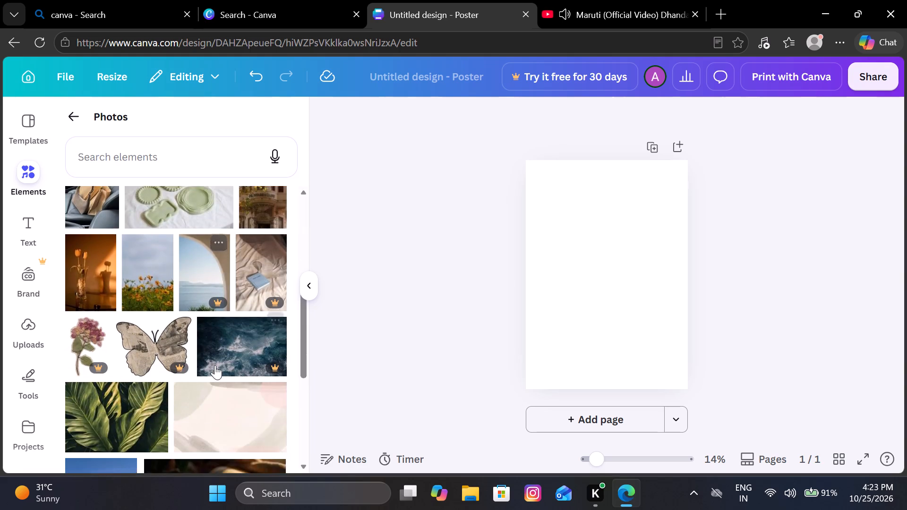
scroll(215, 365, down, 5)
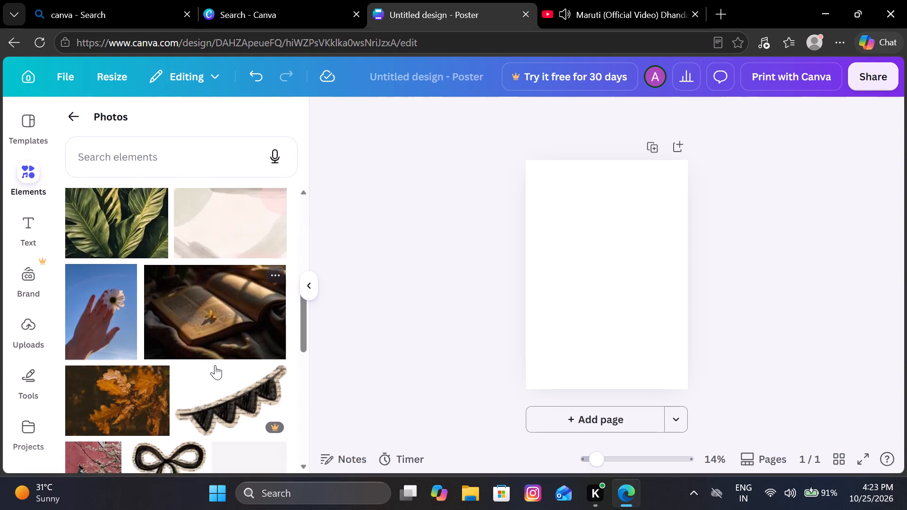
scroll(215, 365, down, 1)
scroll(215, 365, up, 1)
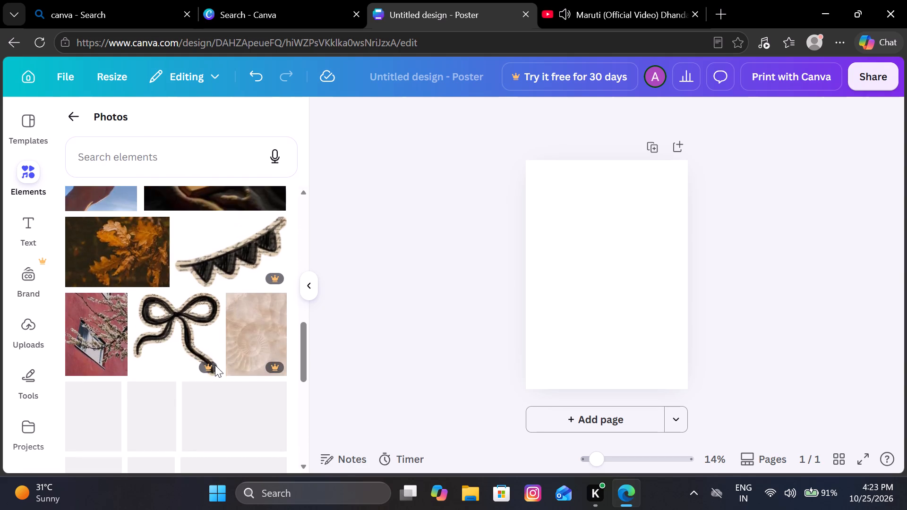
scroll(215, 365, up, 1)
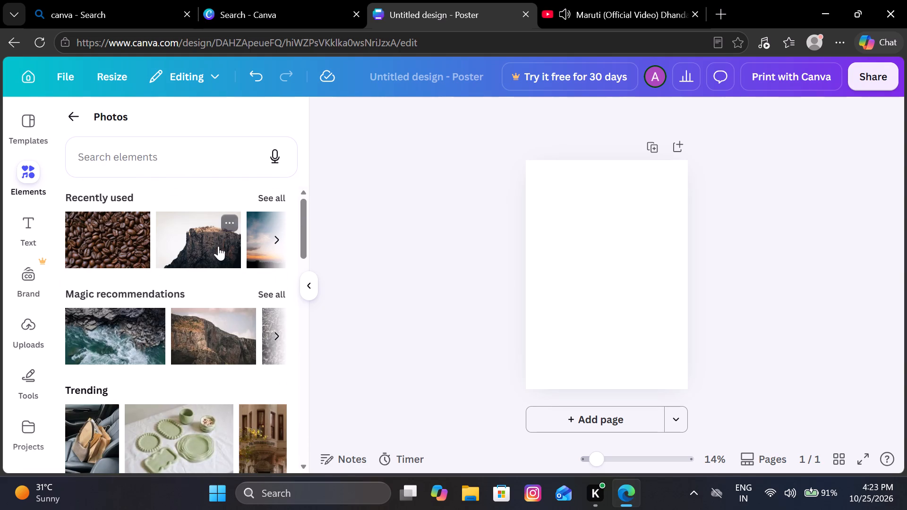
scroll(236, 246, left, 5)
scroll(236, 246, down, 1)
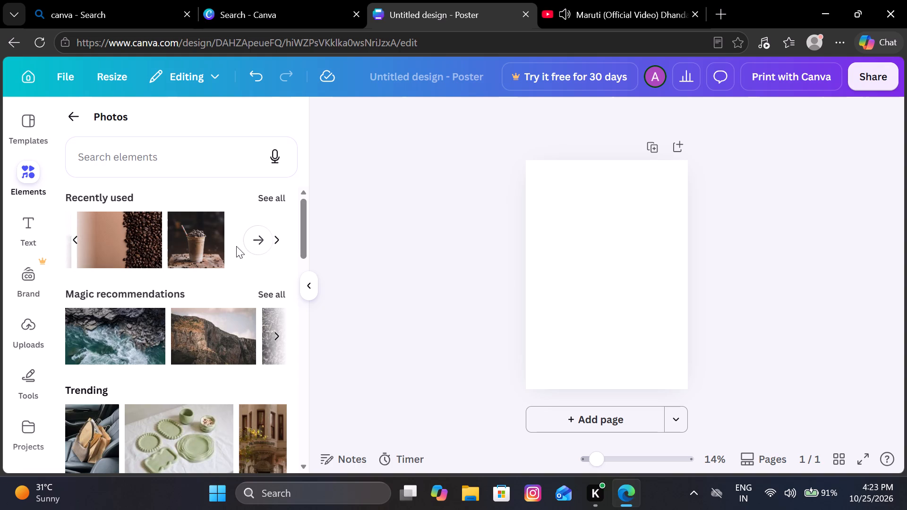
Search the photo library for "plain colour".
click(179, 158)
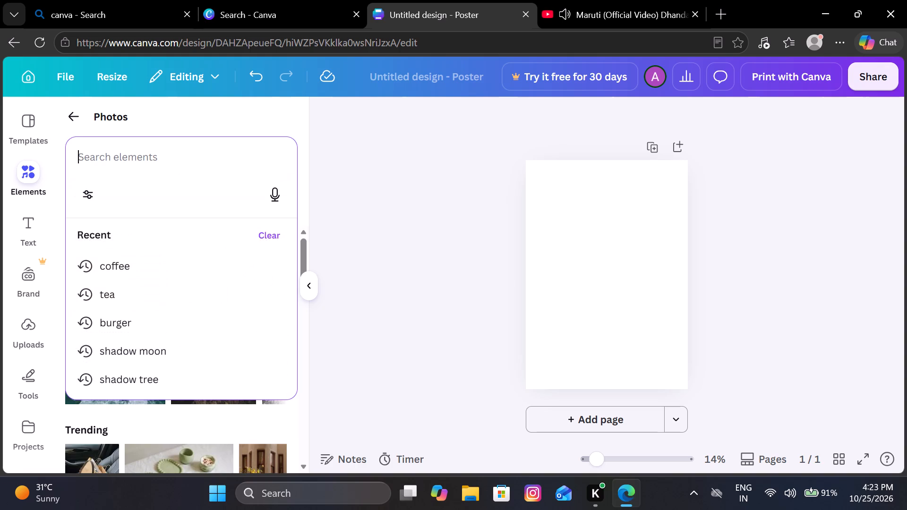
text(ola)
key(BackSpace)
key(BackSpace)
key(BackSpace)
key(BackSpace)
key(BackSpace)
key(BackSpace)
key(BackSpace)
key(BackSpace)
key(BackSpace)
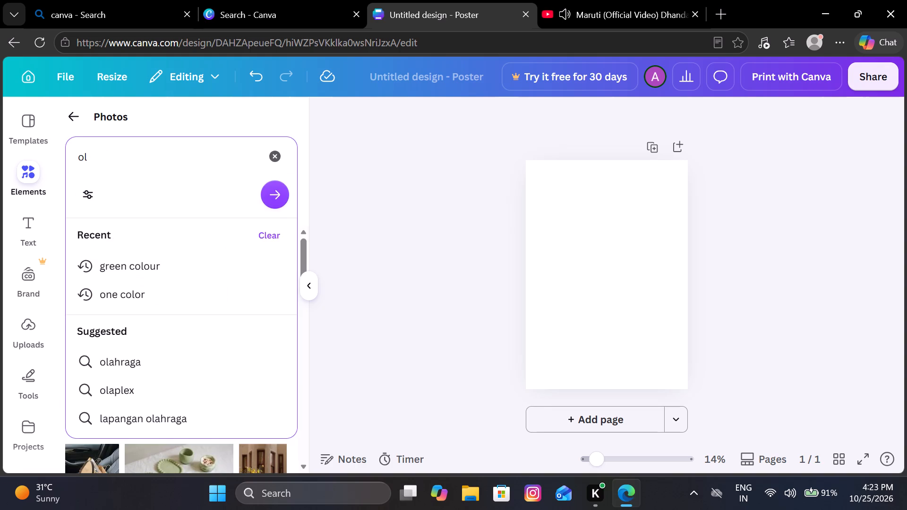
text(olain)
key(space)
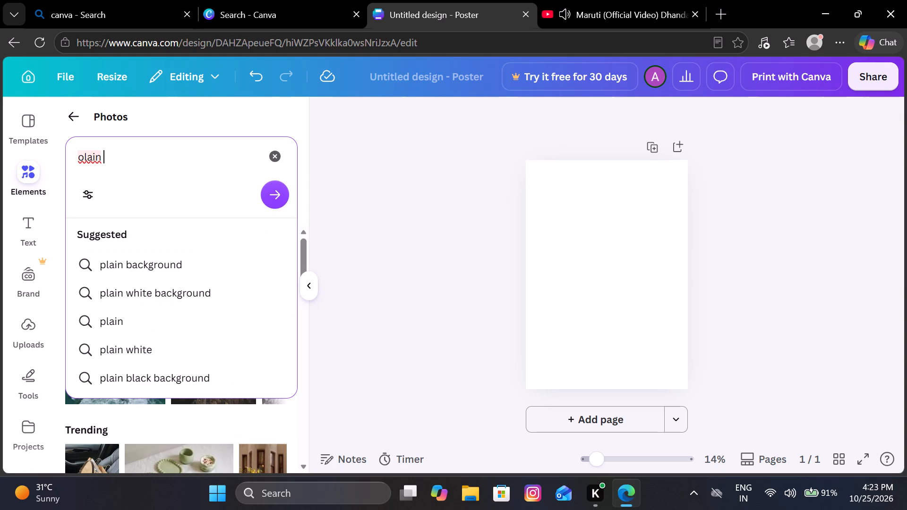
text(colour)
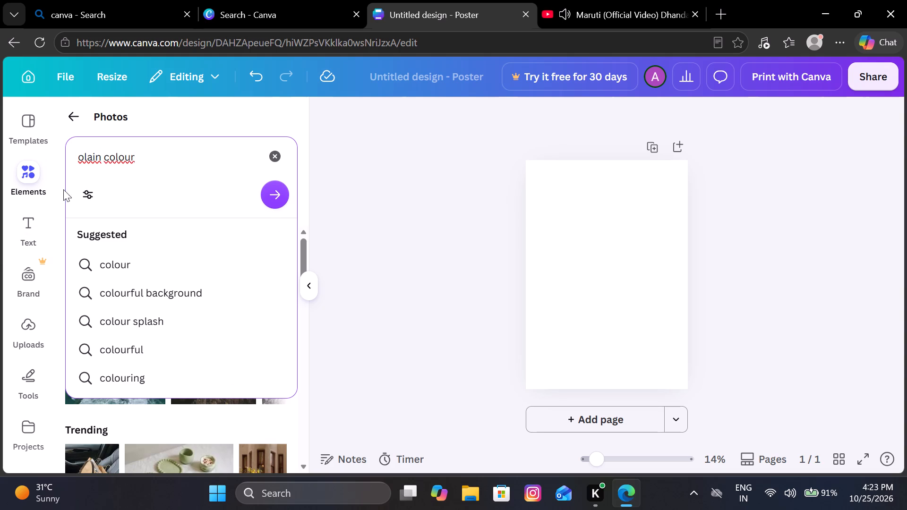
click(79, 169)
click(83, 164)
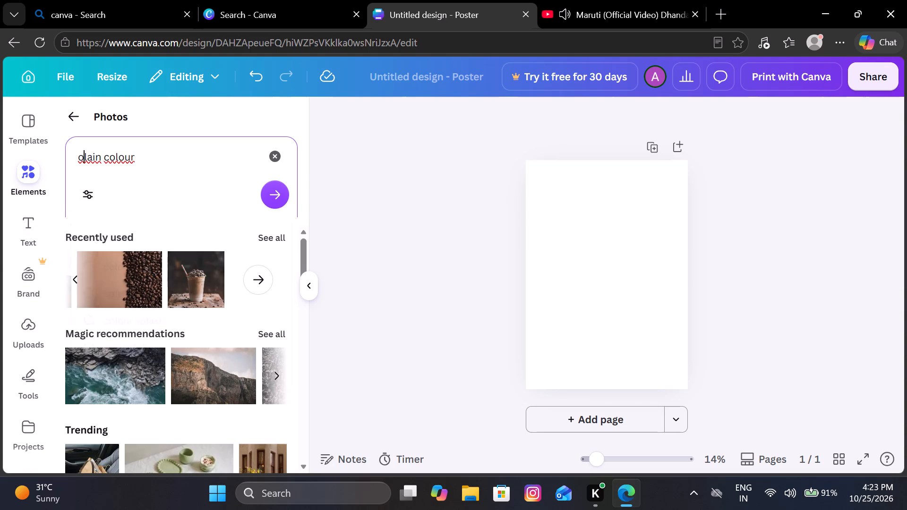
key(BackSpace)
key(p)
key(Return)
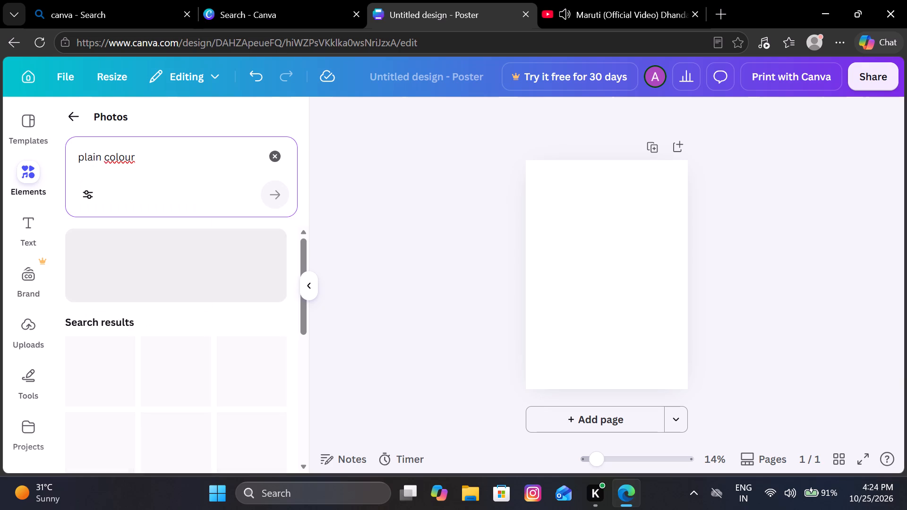
Add the plain peach photo from the results to the blank poster and rotate it 90° to portrait orientation.
scroll(141, 244, down, 3)
click(141, 244)
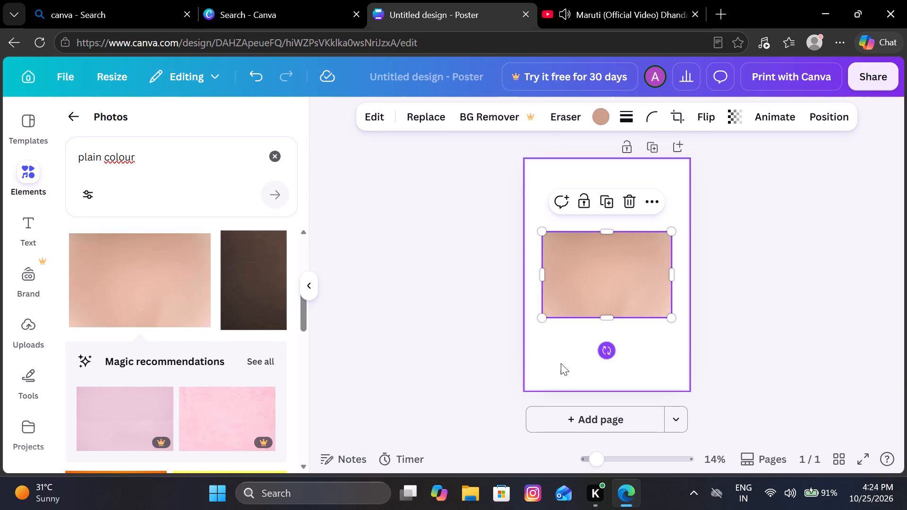
click(599, 355)
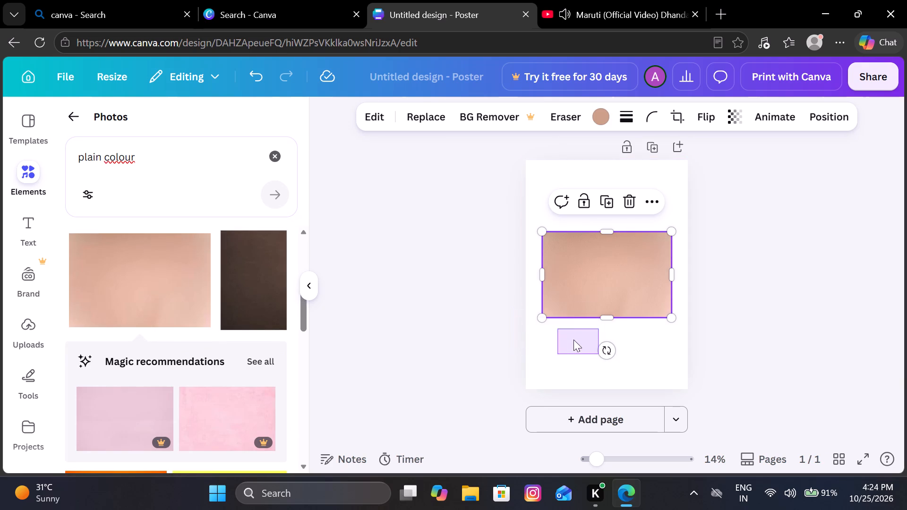
click(628, 284)
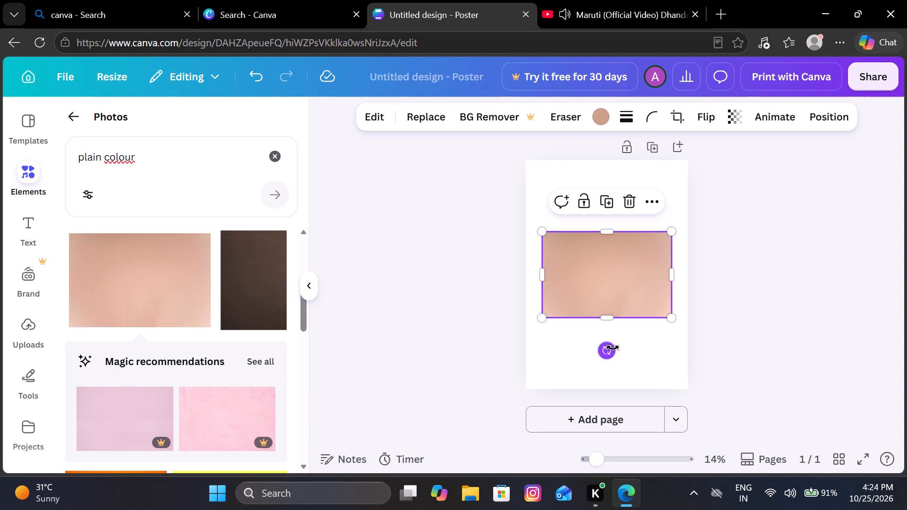
drag(611, 351, 540, 276)
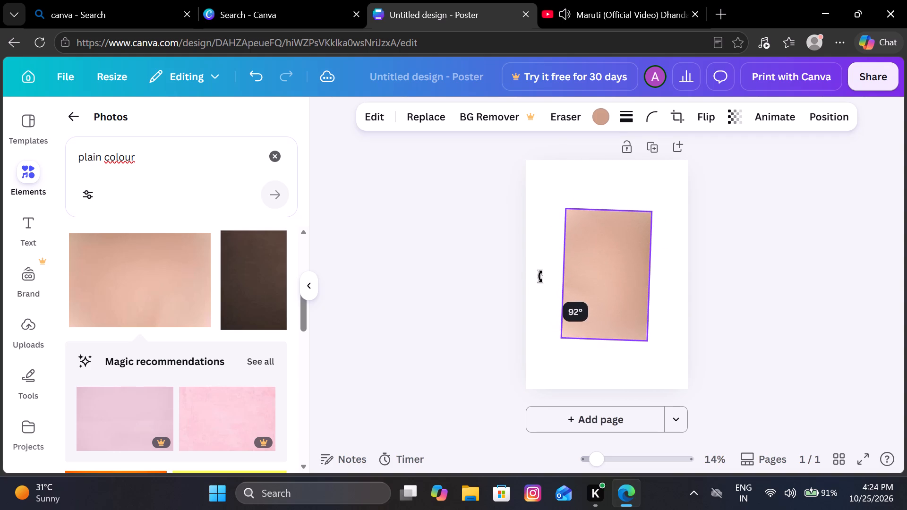
drag(540, 276, 542, 280)
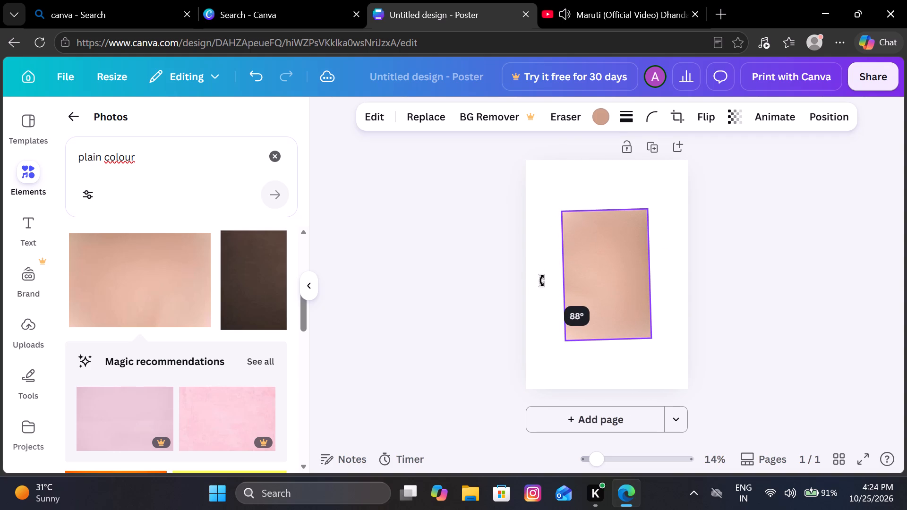
drag(542, 280, 540, 279)
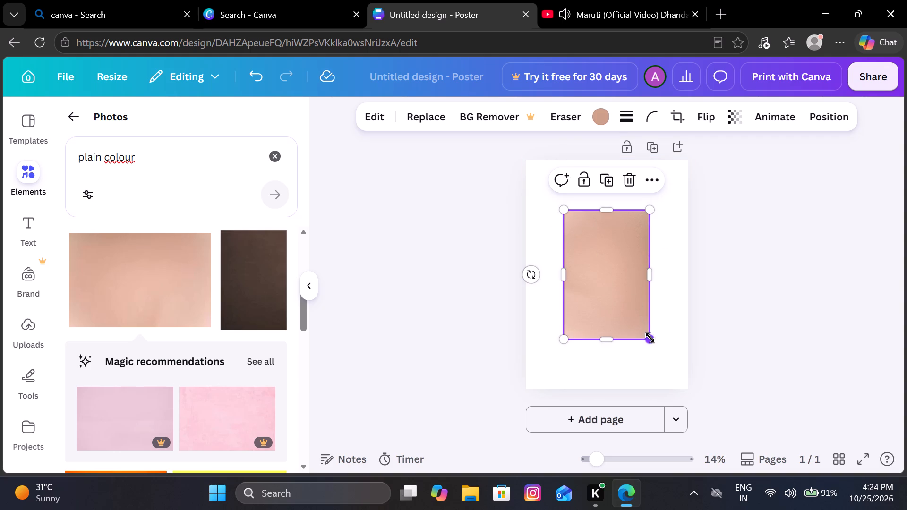
Enlarge the peach photo and reposition it so it covers the whole poster page as the background.
drag(650, 338, 787, 450)
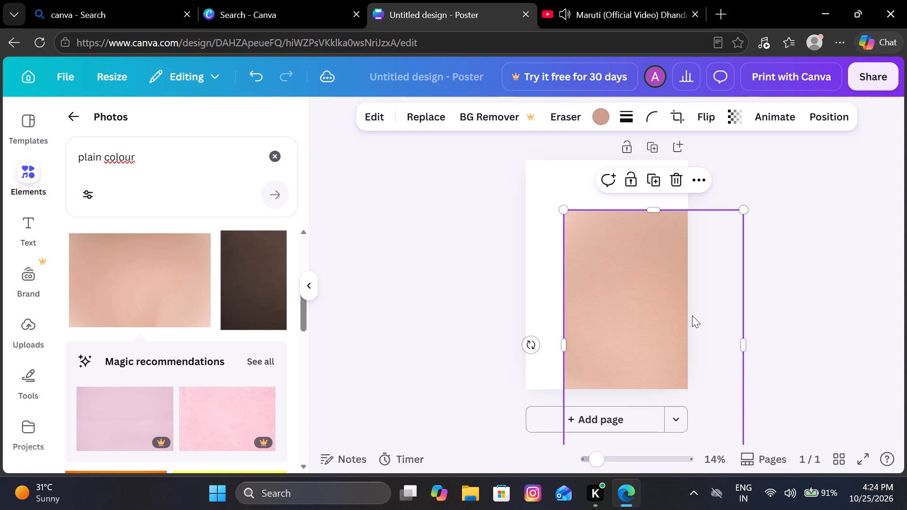
drag(692, 315, 672, 320)
drag(619, 289, 556, 237)
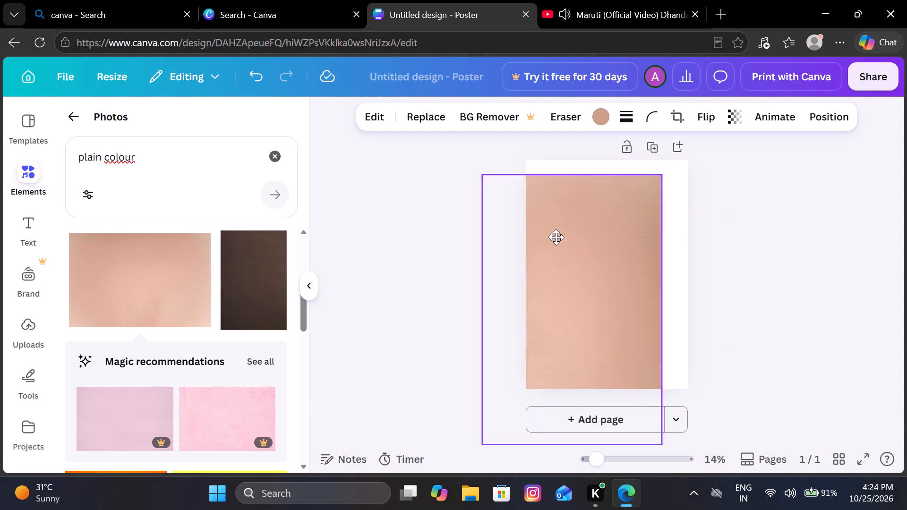
drag(556, 237, 584, 212)
click(302, 291)
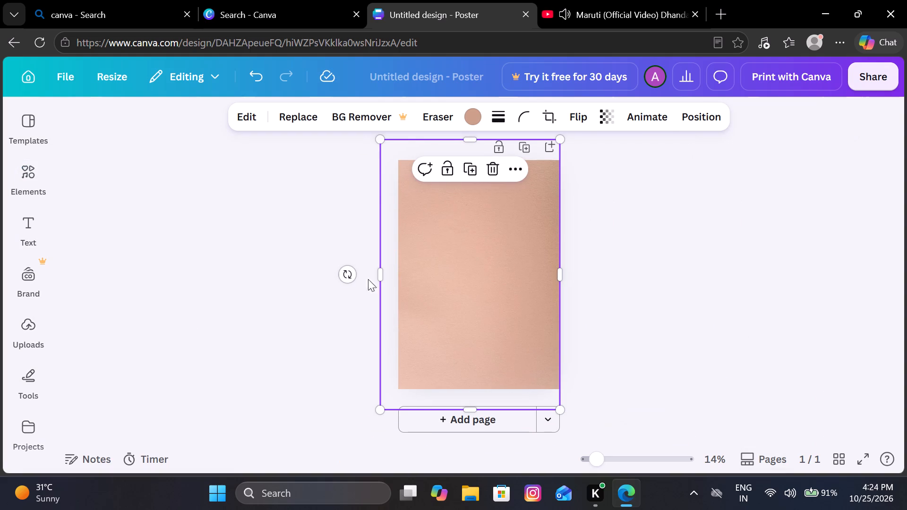
click(230, 224)
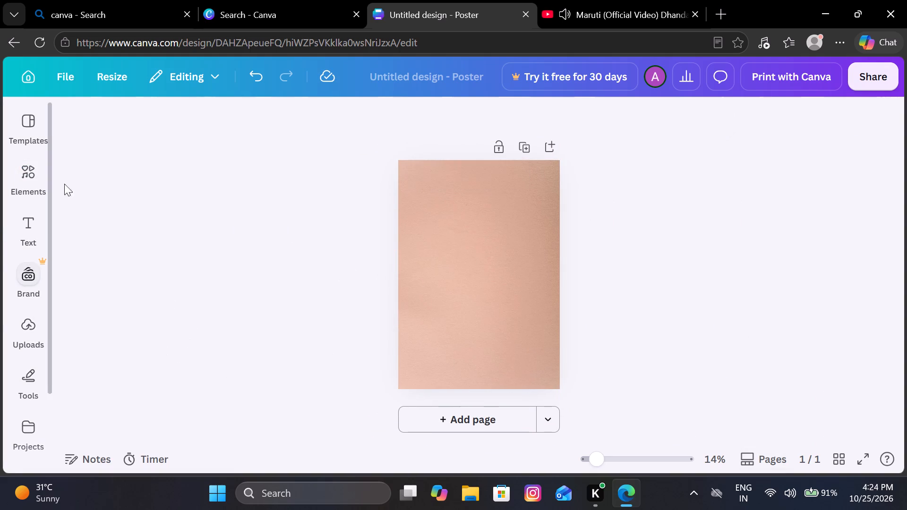
Clear the "plain colour" search, add the recently used coffee beans photo to the poster and rotate it 90° to portrait orientation.
click(31, 174)
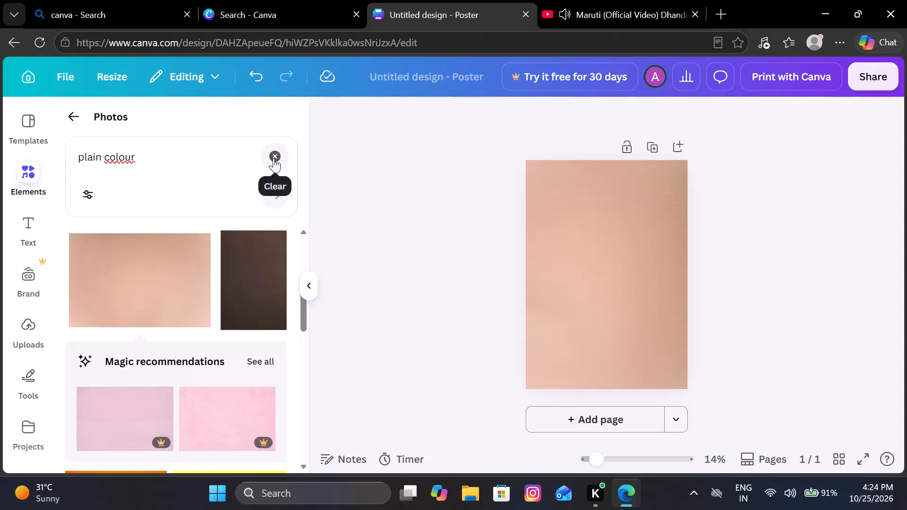
click(274, 158)
click(368, 203)
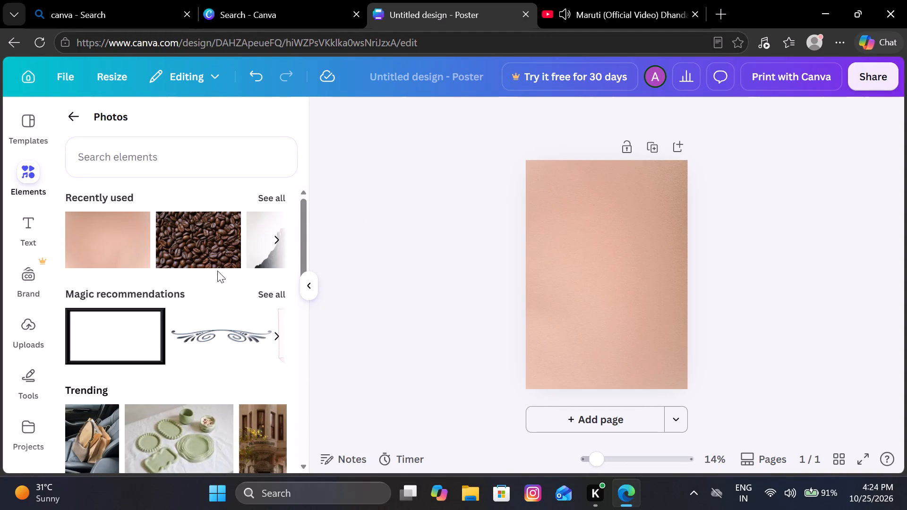
click(213, 263)
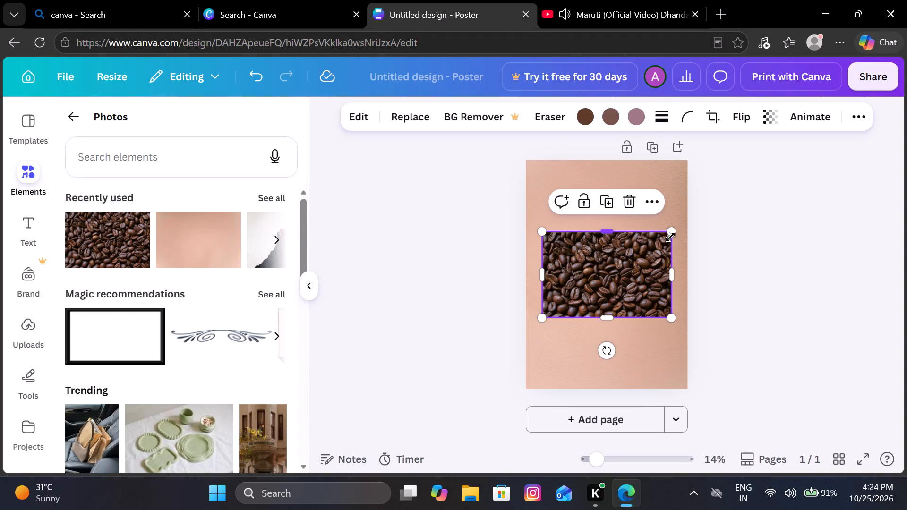
drag(607, 352, 536, 270)
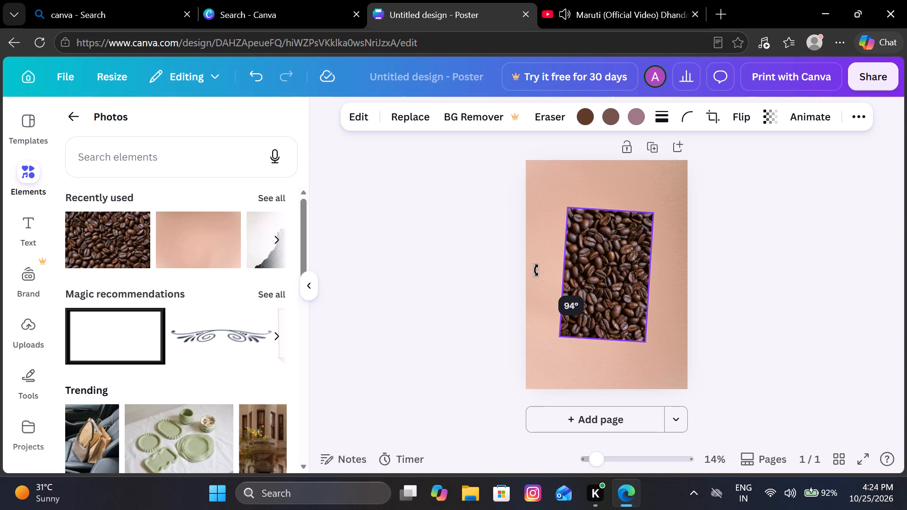
drag(536, 270, 539, 276)
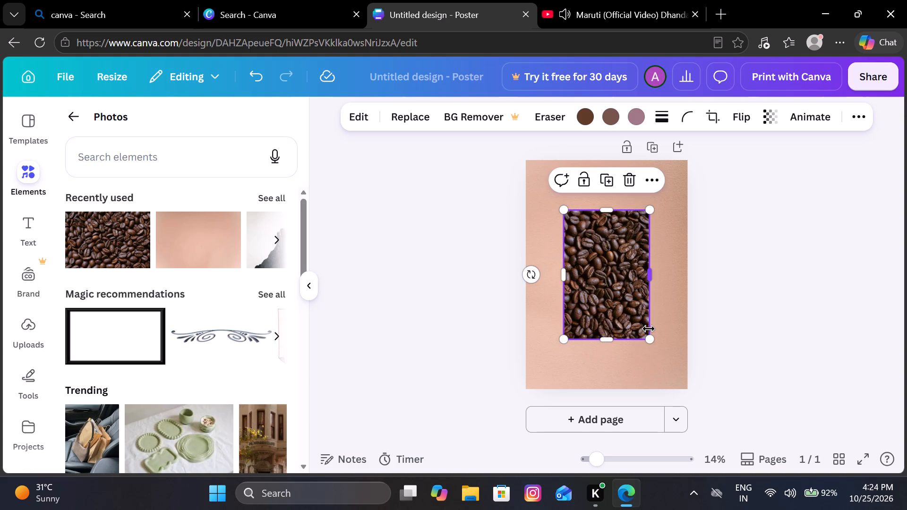
Lower the coffee beans photo's Transparency value to below 33 so the beans look faint over the peach background.
click(769, 115)
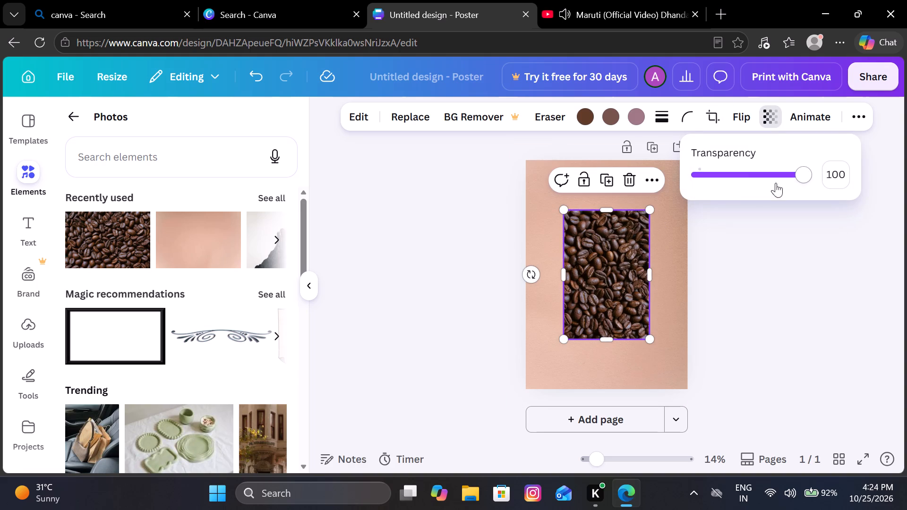
drag(803, 175, 734, 176)
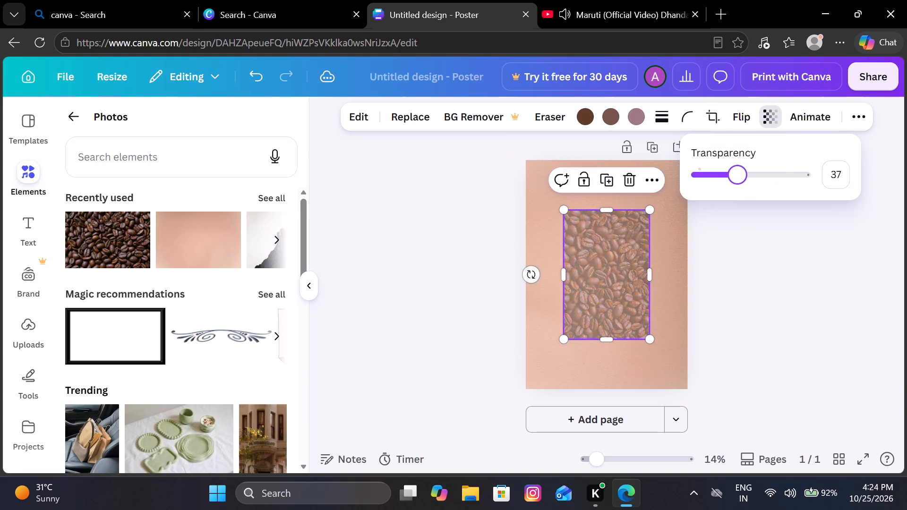
drag(734, 176, 732, 178)
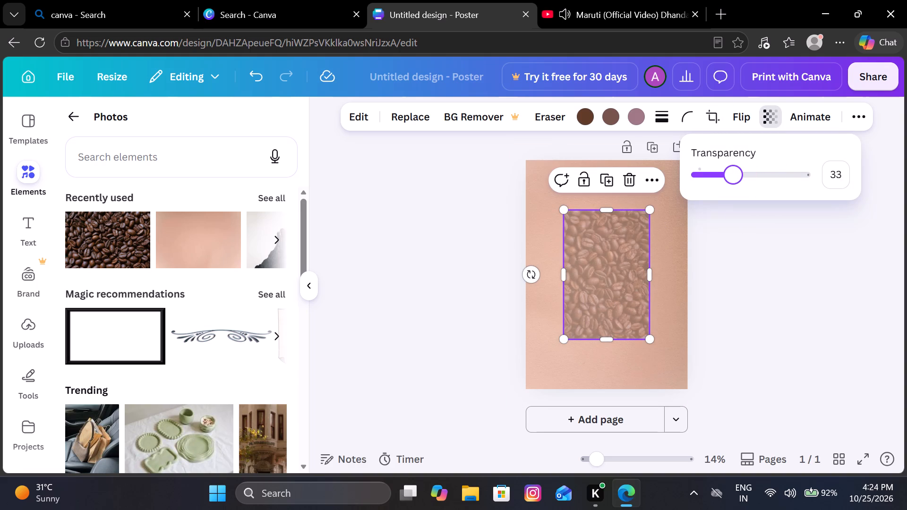
drag(732, 178, 721, 177)
click(741, 249)
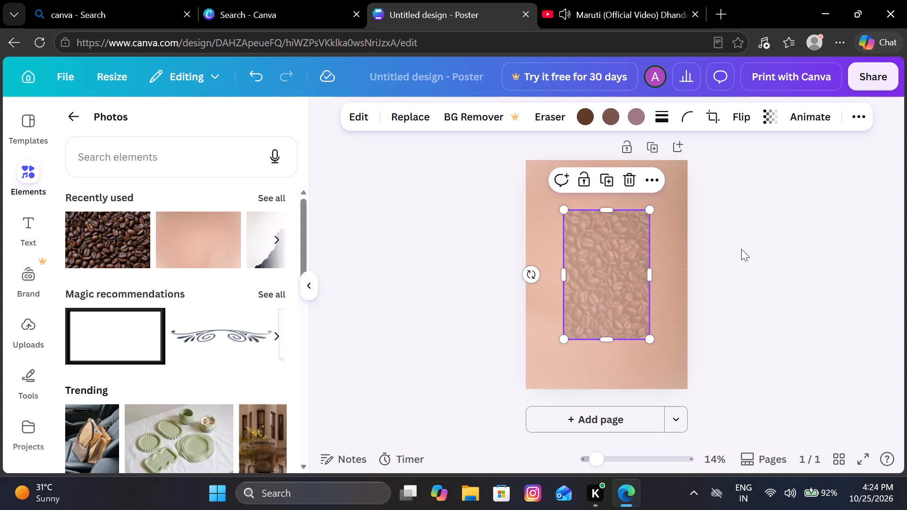
Enlarge the faint coffee beans photo and reposition it so it covers the whole poster page.
drag(644, 340, 680, 384)
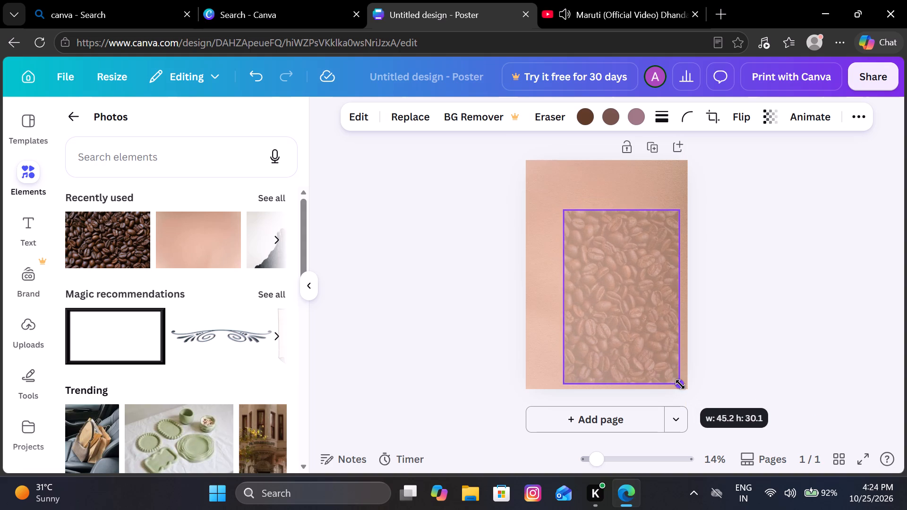
drag(680, 384, 693, 390)
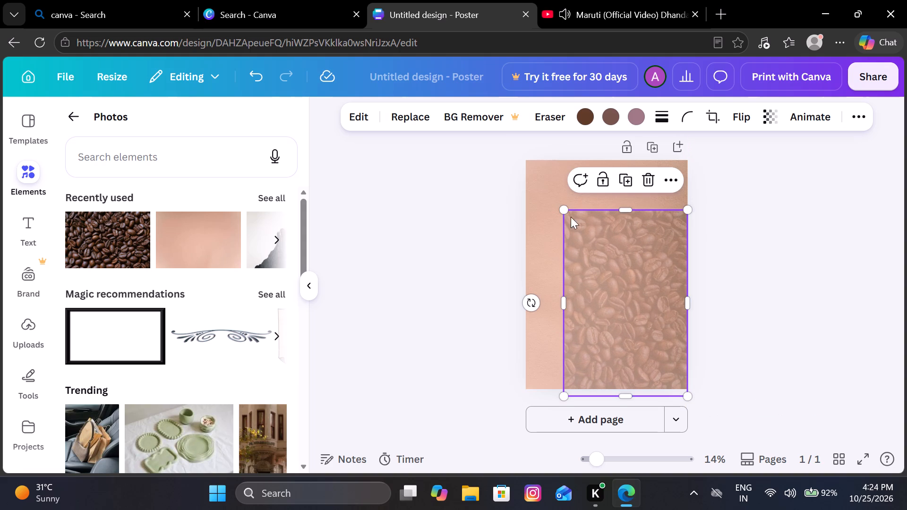
drag(564, 213, 546, 175)
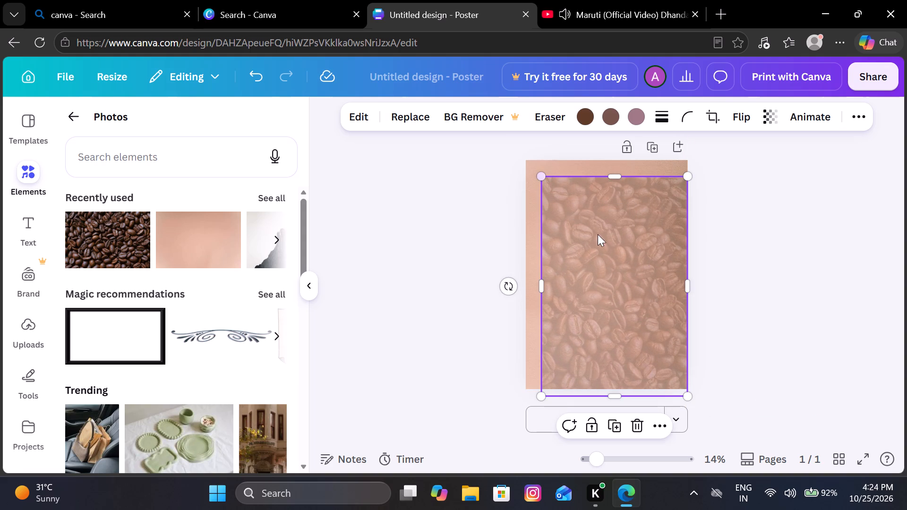
drag(613, 249, 600, 234)
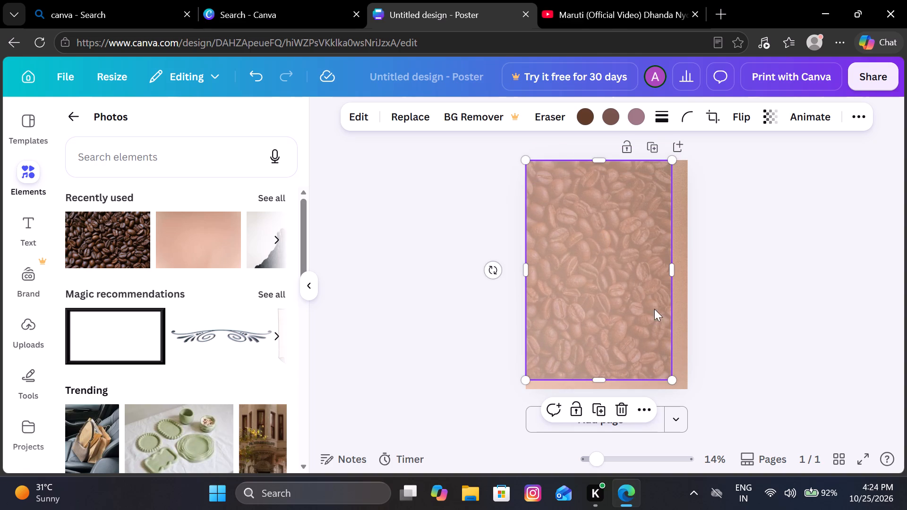
drag(673, 376, 684, 379)
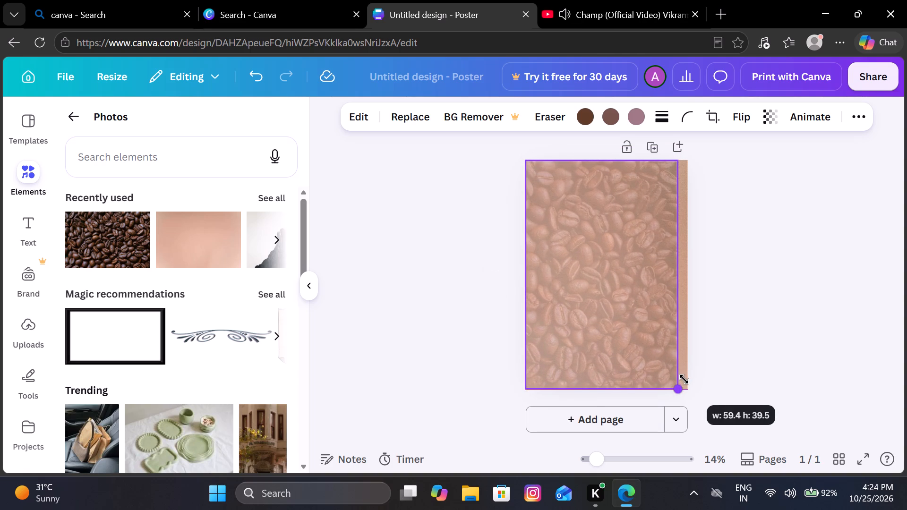
drag(684, 379, 684, 380)
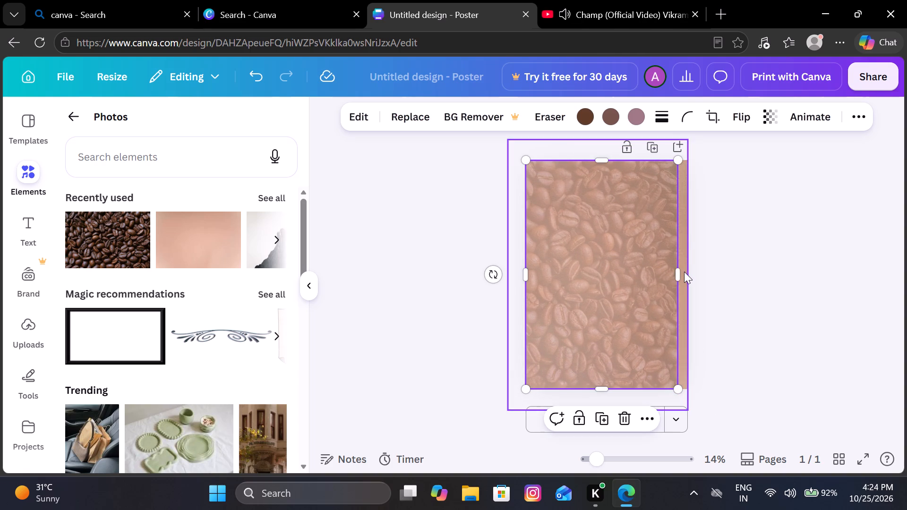
drag(681, 273, 690, 274)
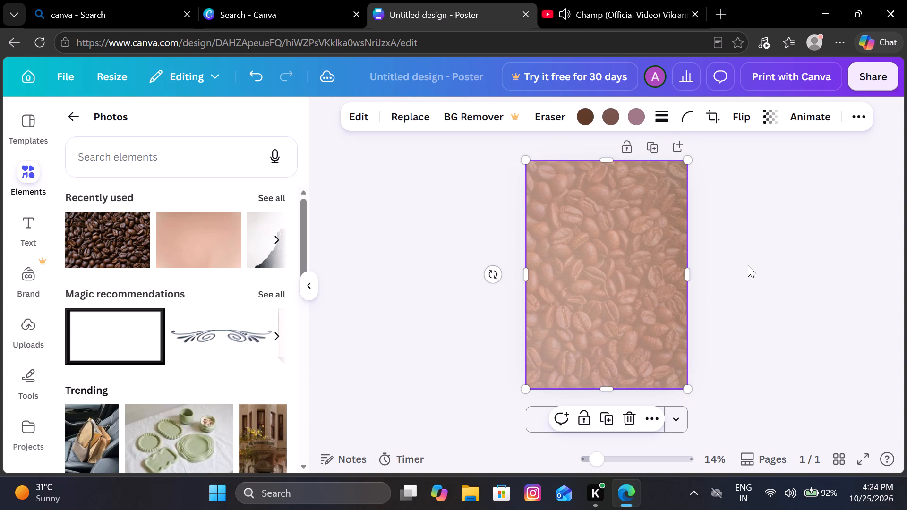
click(748, 265)
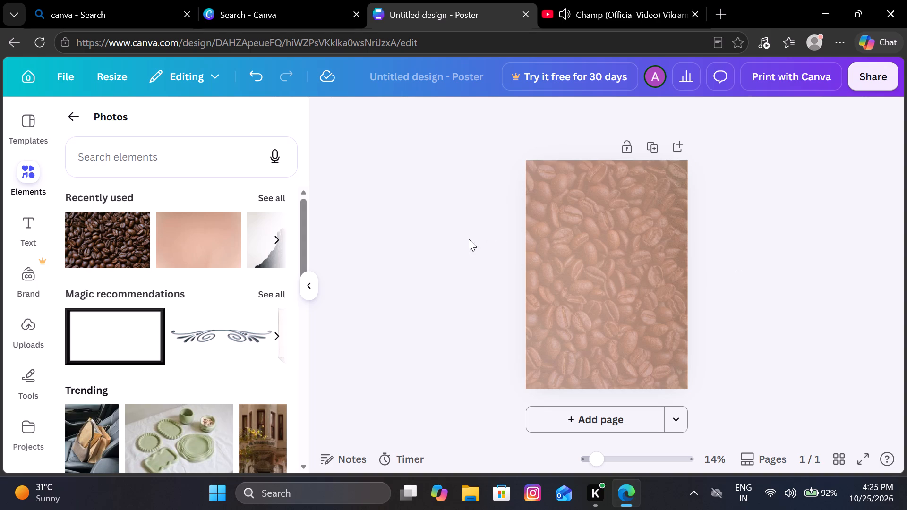
Look through the suggested photos for another image that suits the coffee poster.
scroll(202, 325, down, 8)
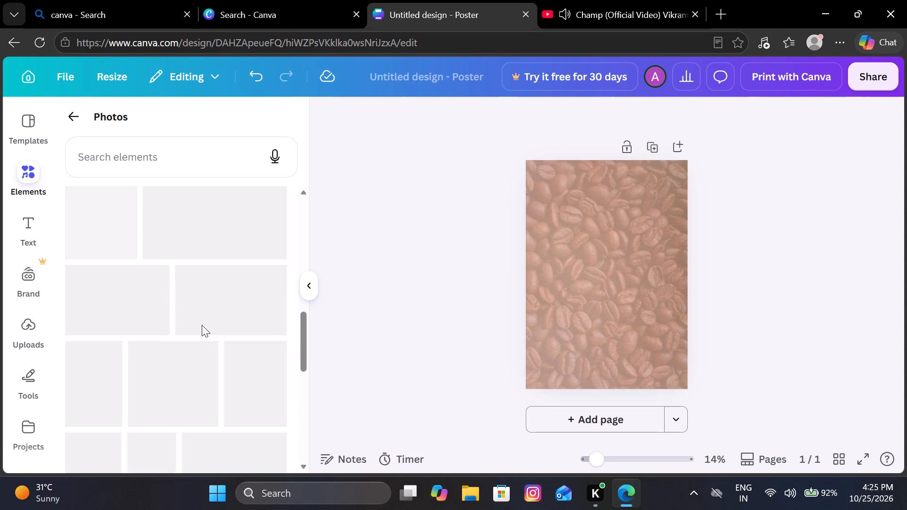
scroll(202, 325, down, 2)
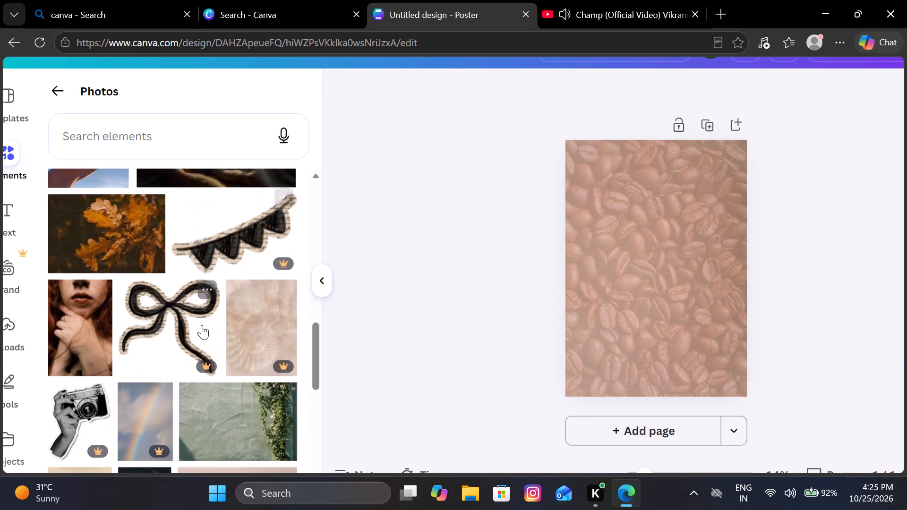
scroll(202, 325, down, 1)
scroll(202, 325, up, 1)
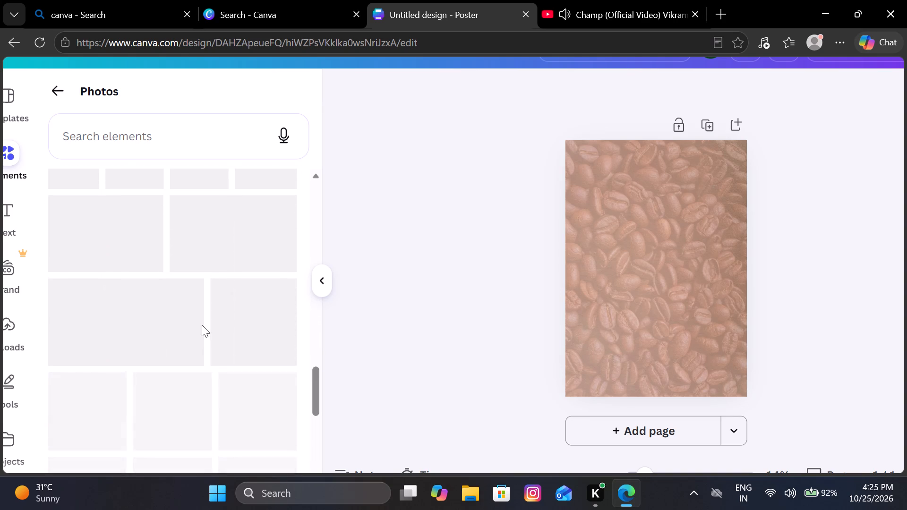
scroll(202, 325, up, 8)
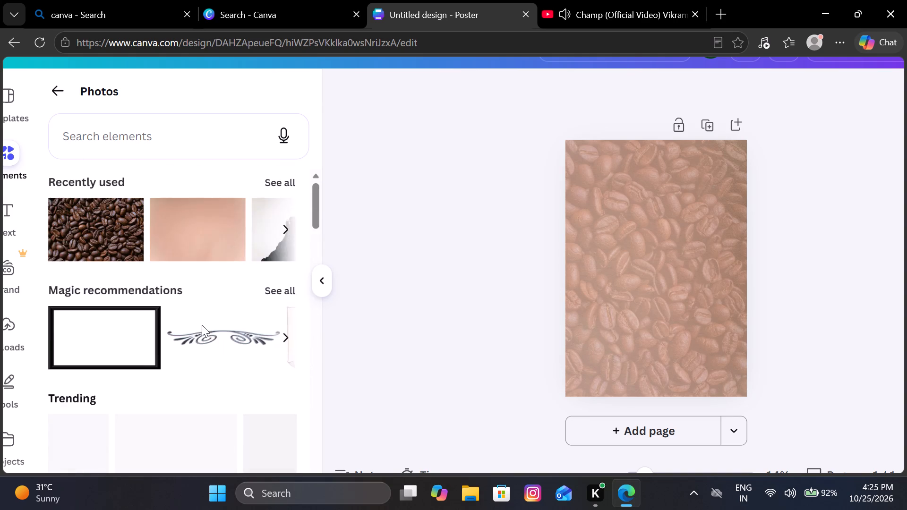
scroll(202, 325, up, 1)
Search the photo library for "table".
click(205, 170)
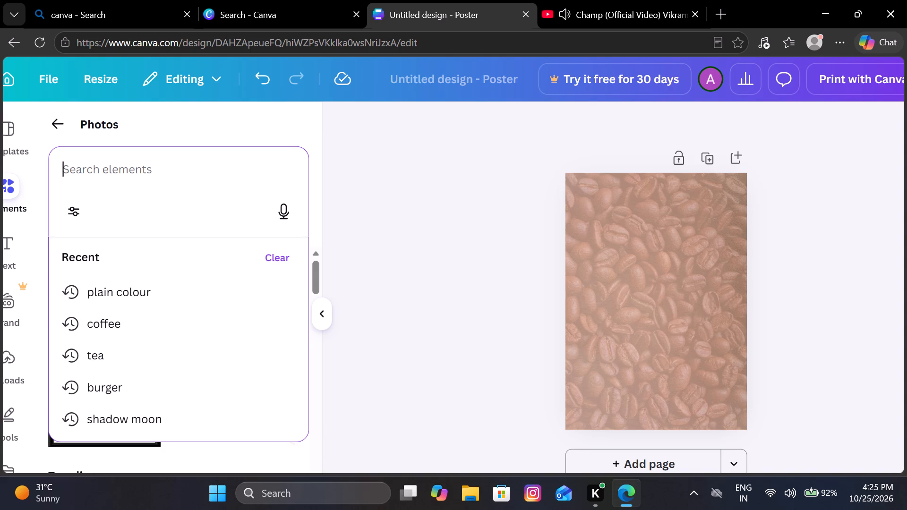
text(table)
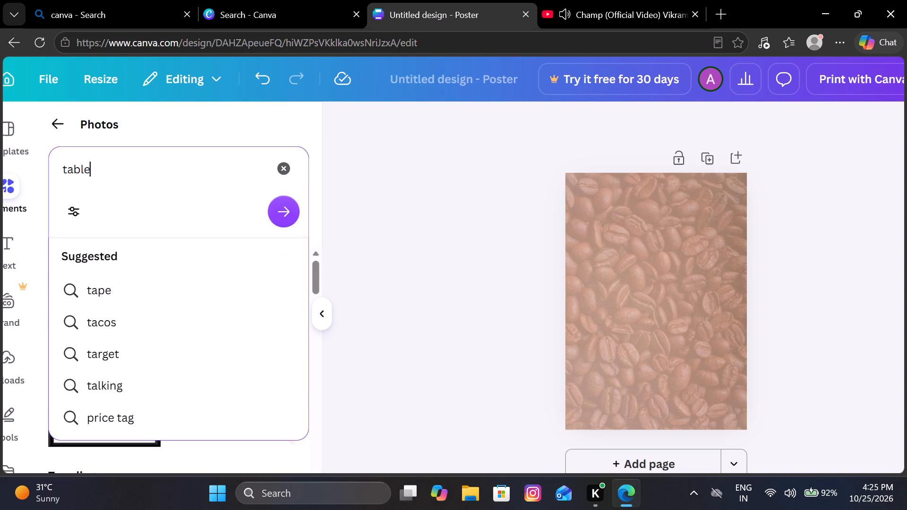
key(space)
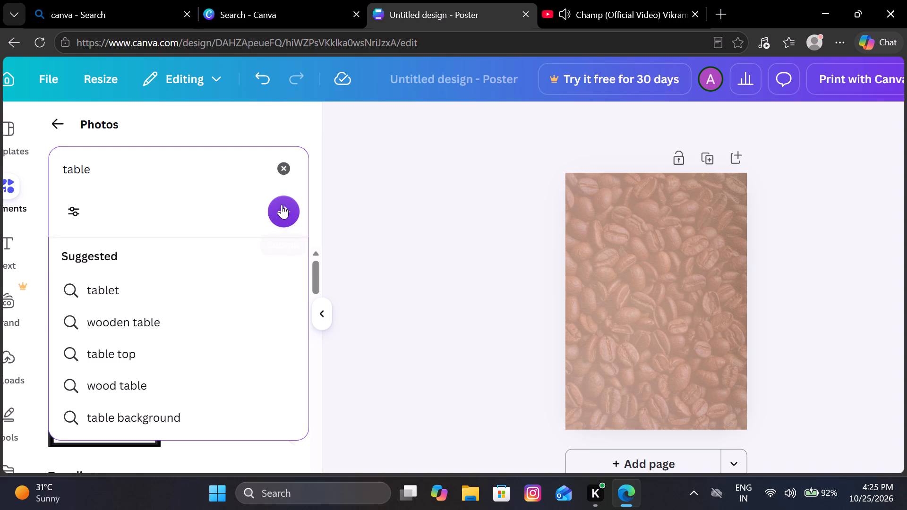
click(282, 203)
Look through the table photos for one that suits the coffee poster.
scroll(224, 325, down, 1)
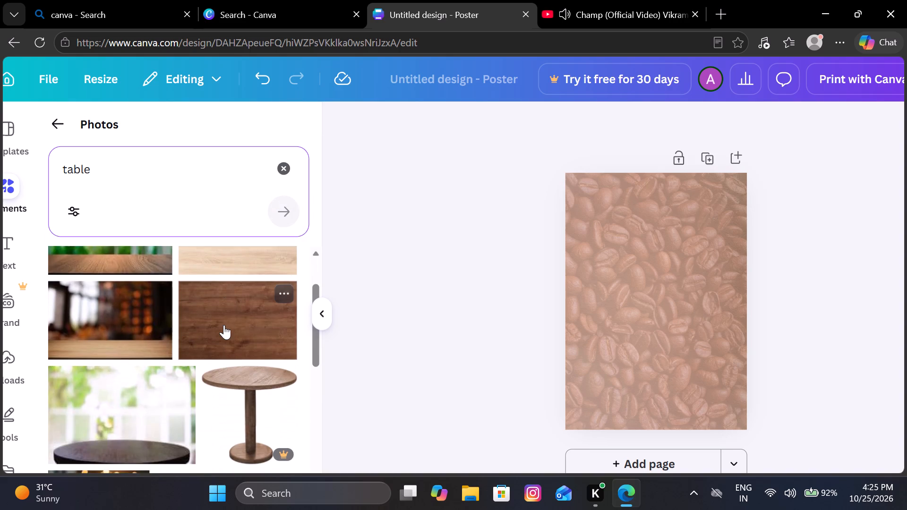
scroll(224, 325, down, 3)
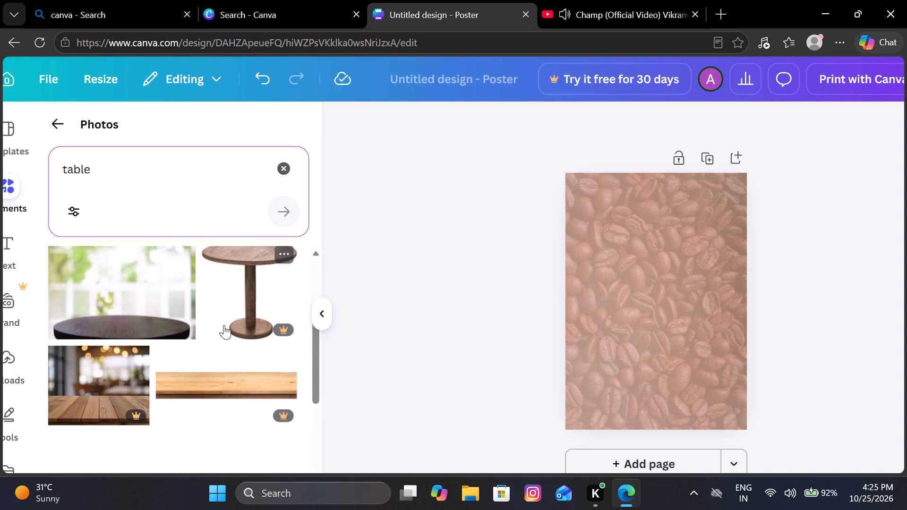
scroll(224, 325, down, 1)
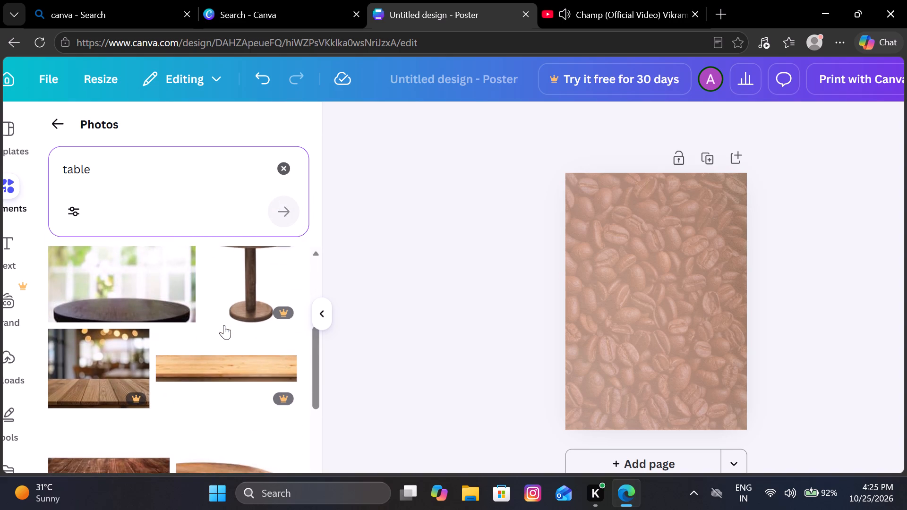
scroll(224, 325, down, 1)
scroll(224, 325, up, 3)
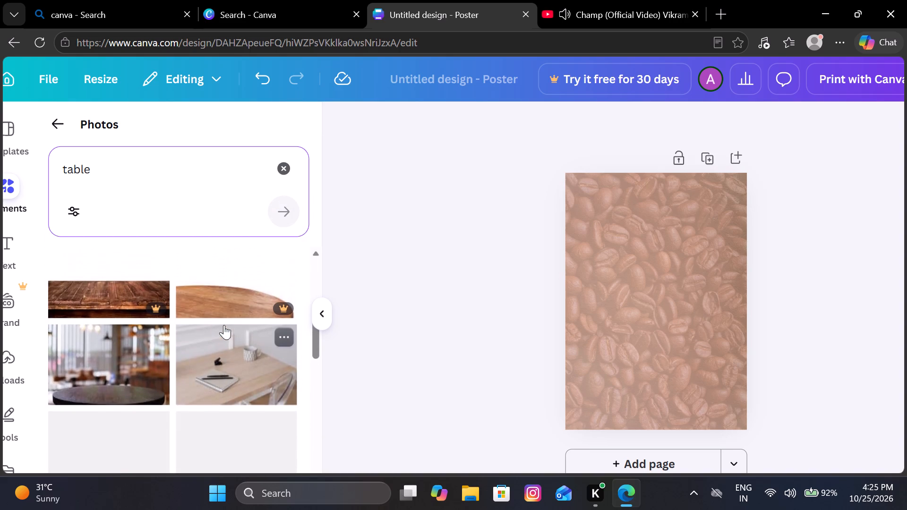
scroll(224, 325, up, 4)
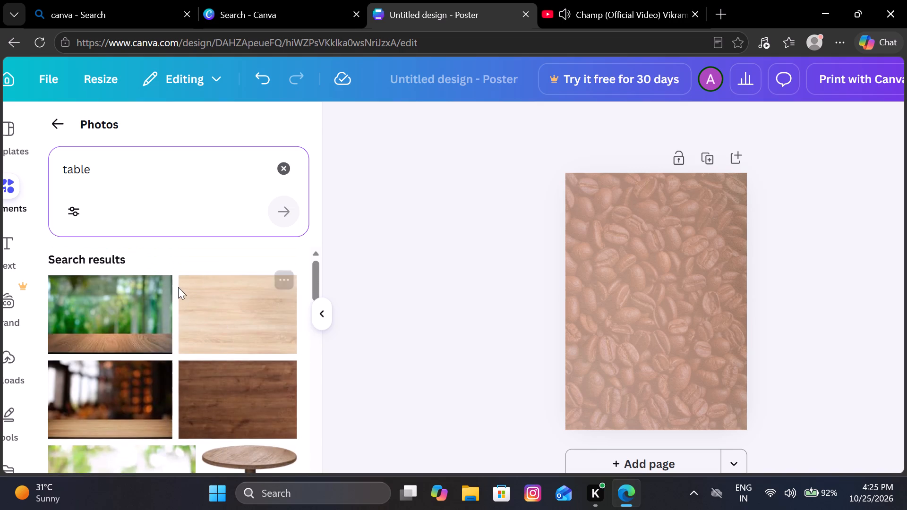
scroll(169, 374, down, 3)
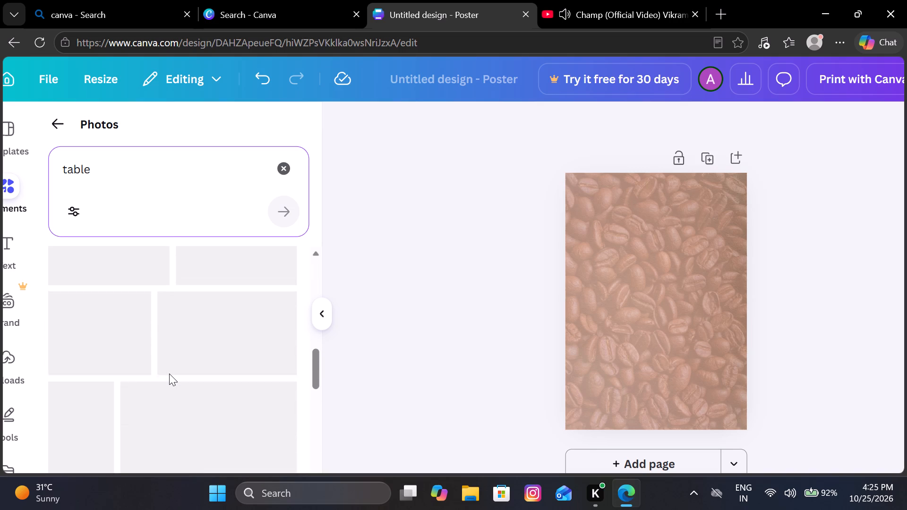
scroll(169, 374, up, 2)
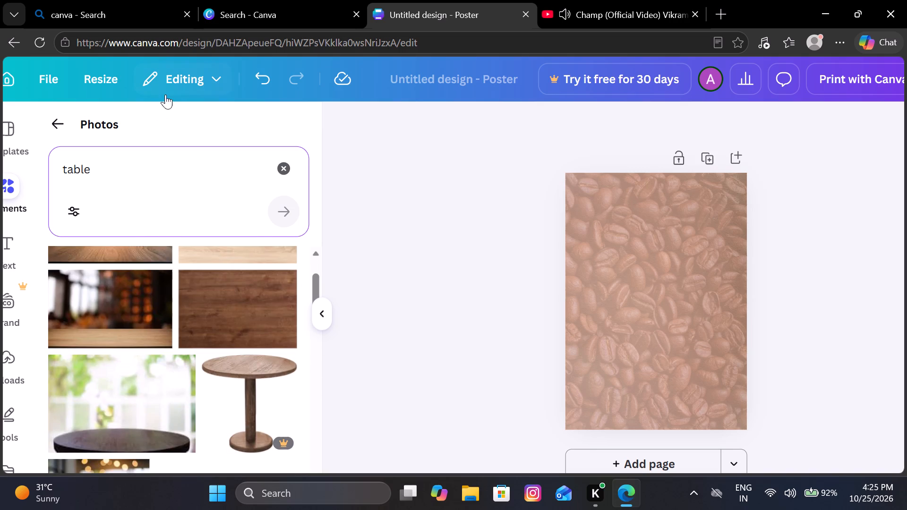
click(175, 87)
click(175, 87)
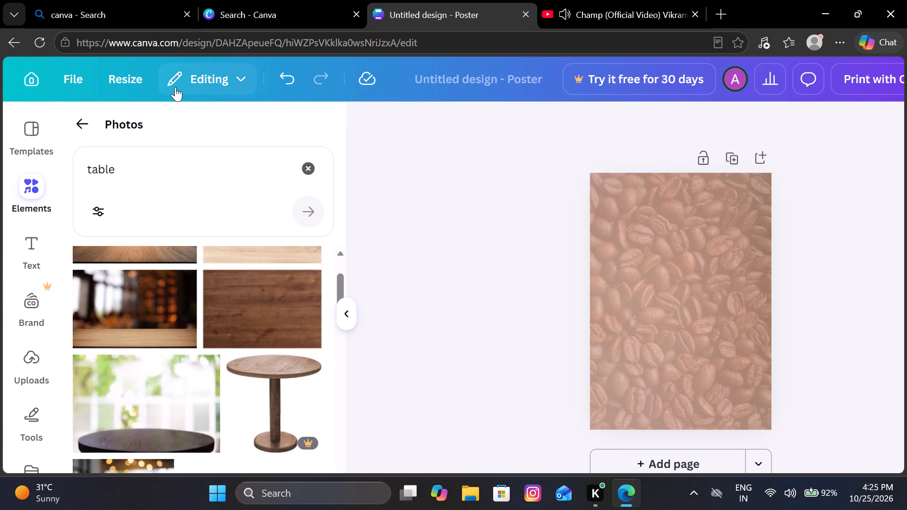
scroll(152, 328, down, 6)
scroll(152, 328, up, 1)
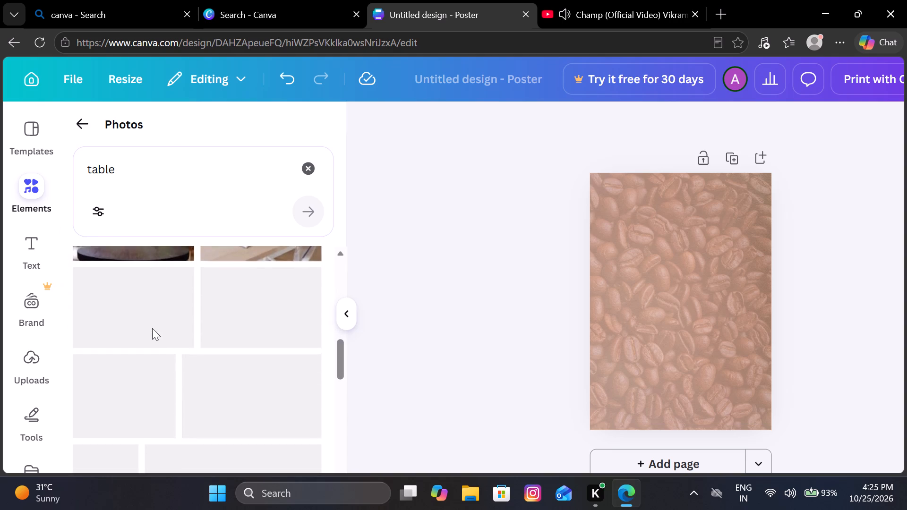
scroll(152, 328, up, 3)
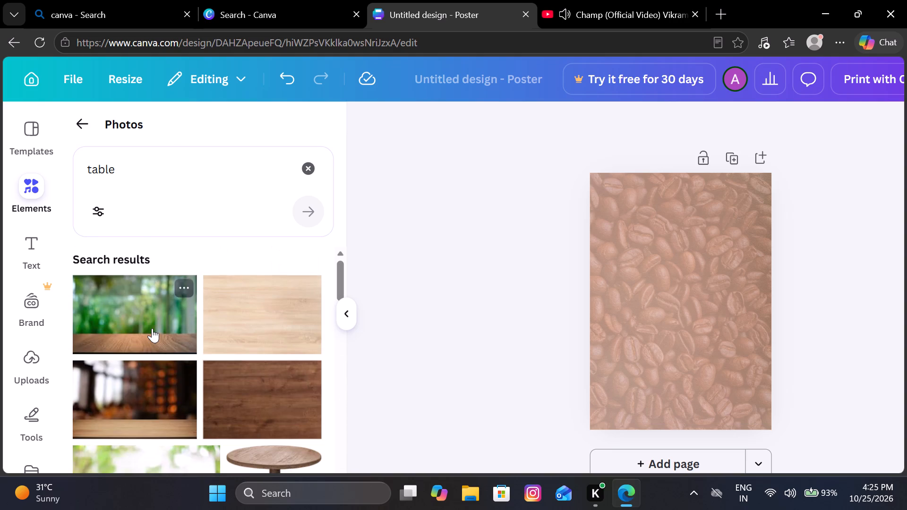
Search the photo library for "table shadow".
click(169, 170)
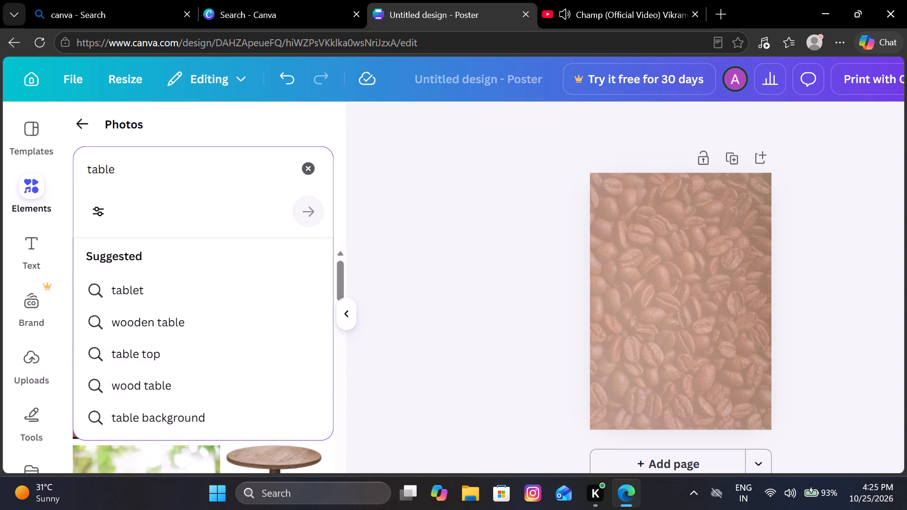
text(shadow)
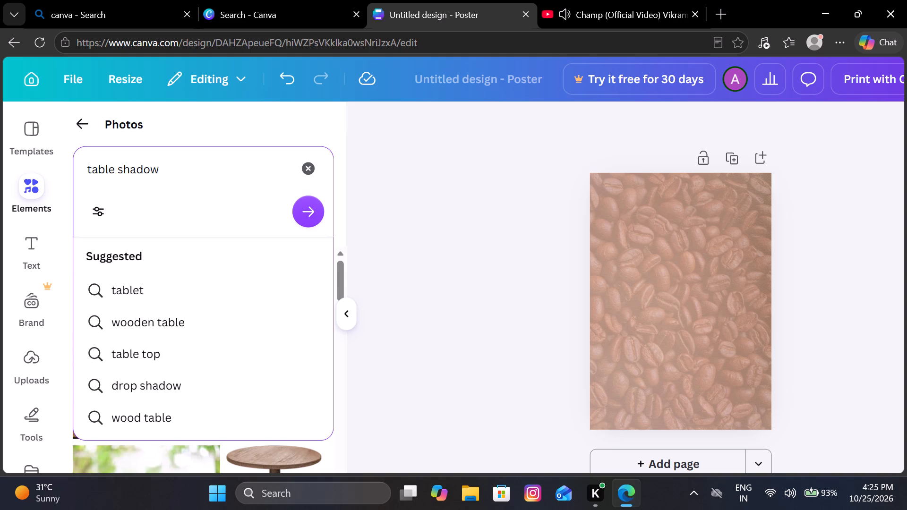
key(Return)
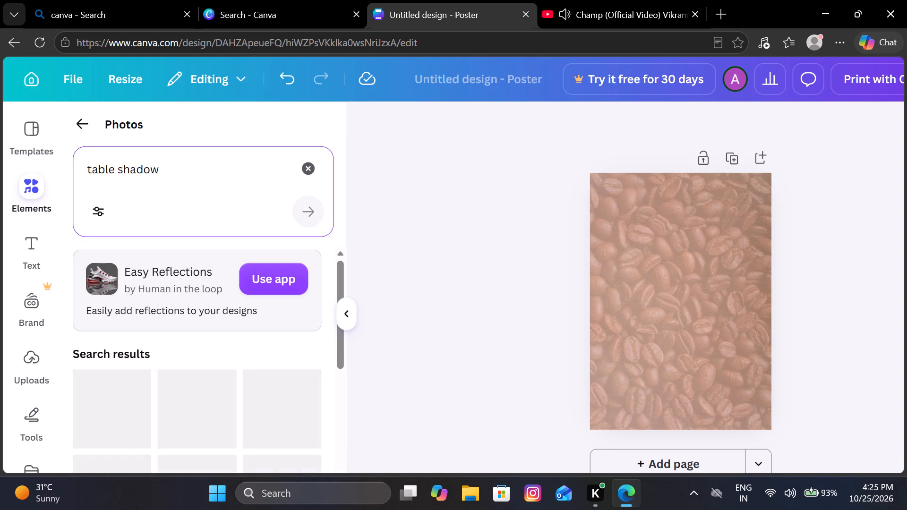
Look through the table shadow photos for one that suits the coffee poster.
scroll(172, 380, down, 1)
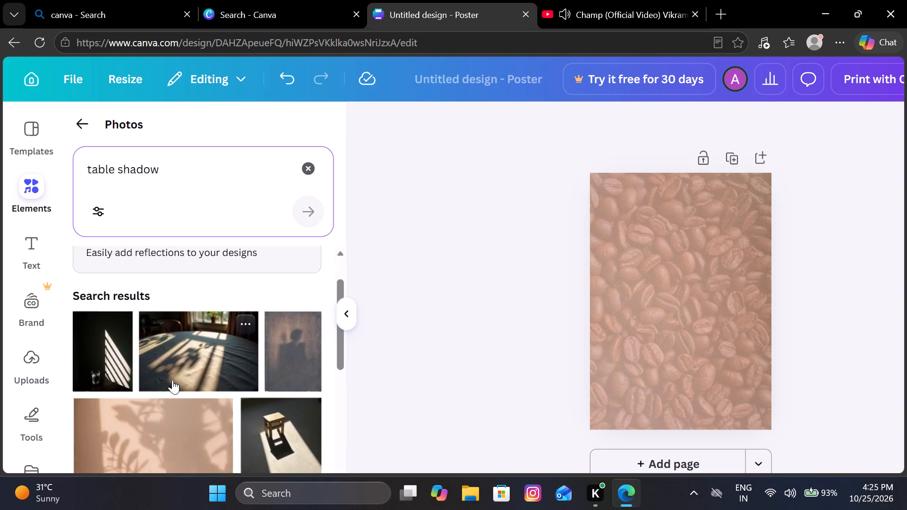
scroll(172, 380, down, 3)
scroll(172, 380, right, 1)
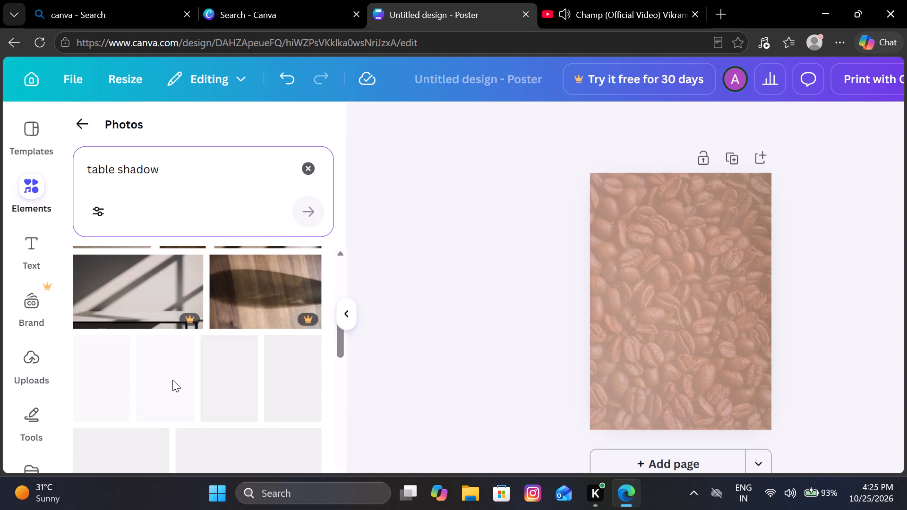
scroll(172, 380, right, 1)
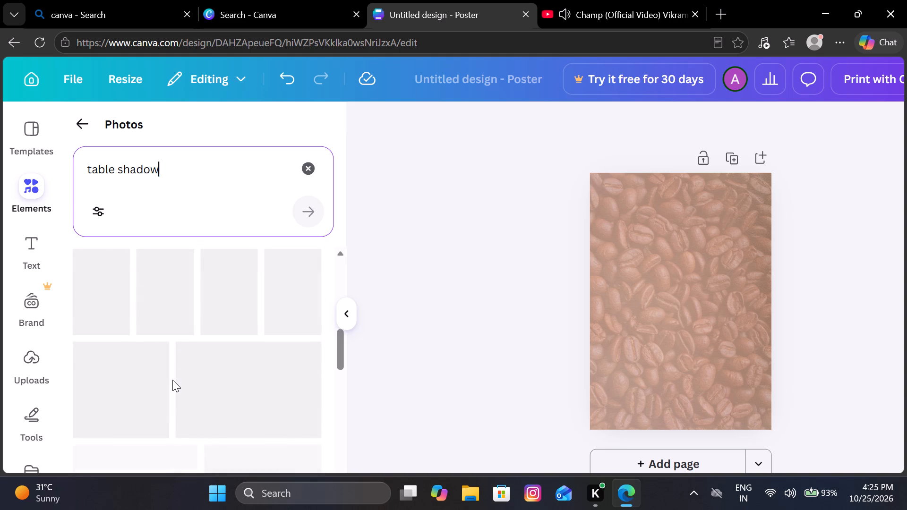
scroll(172, 380, up, 1)
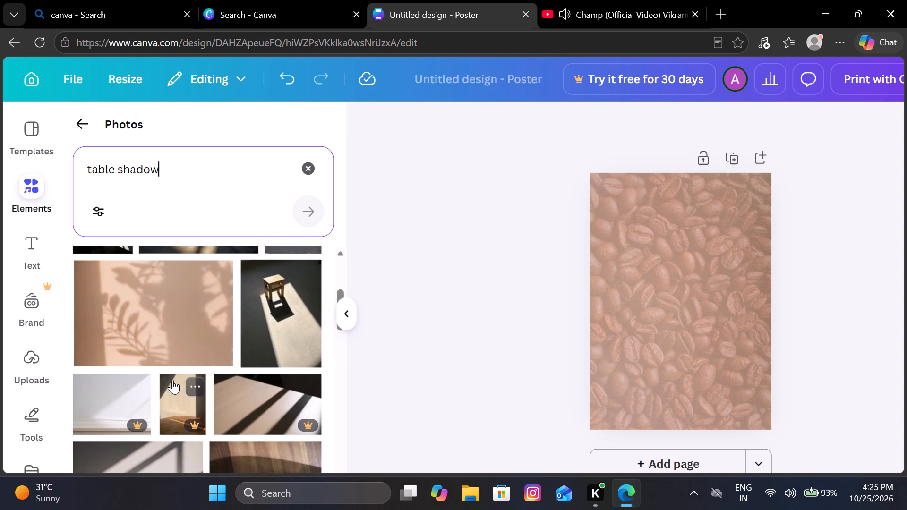
scroll(172, 380, up, 3)
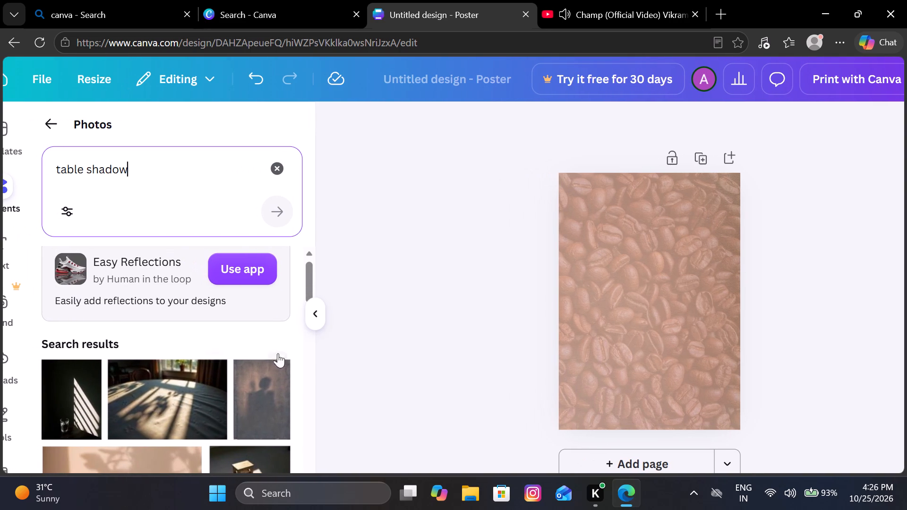
scroll(268, 370, down, 4)
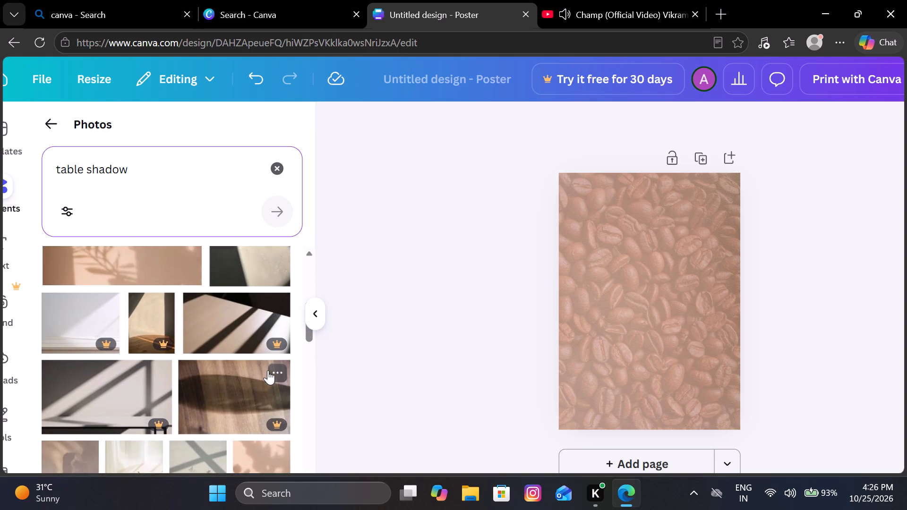
scroll(268, 370, up, 2)
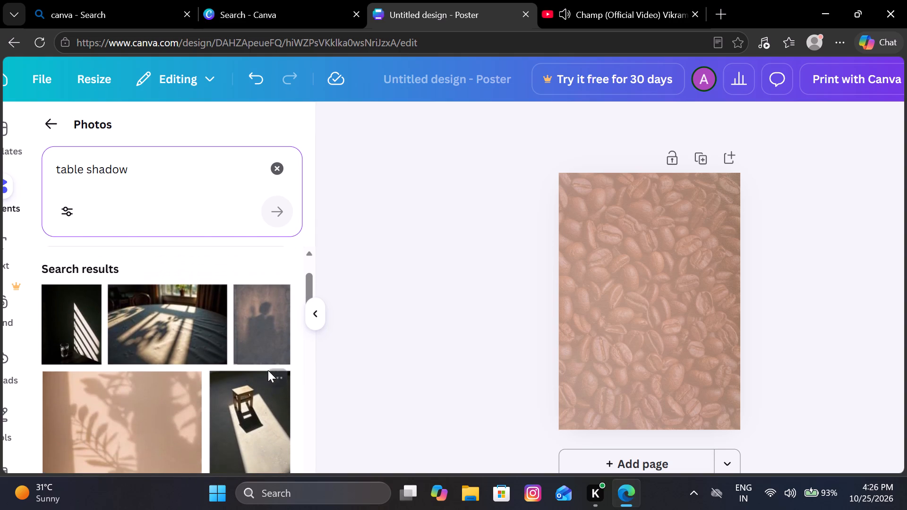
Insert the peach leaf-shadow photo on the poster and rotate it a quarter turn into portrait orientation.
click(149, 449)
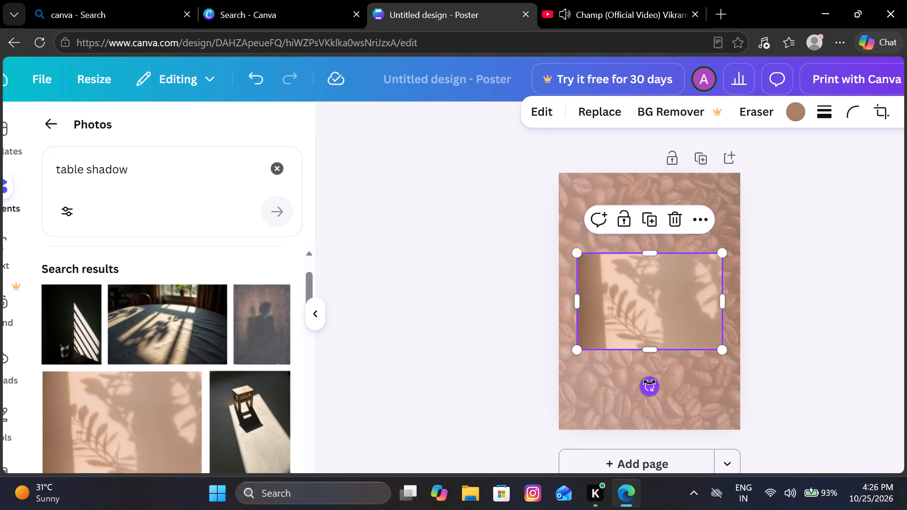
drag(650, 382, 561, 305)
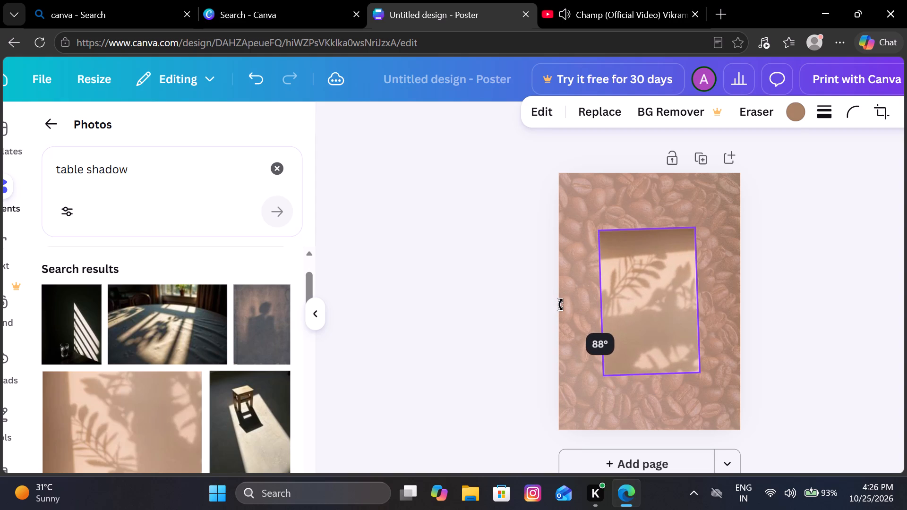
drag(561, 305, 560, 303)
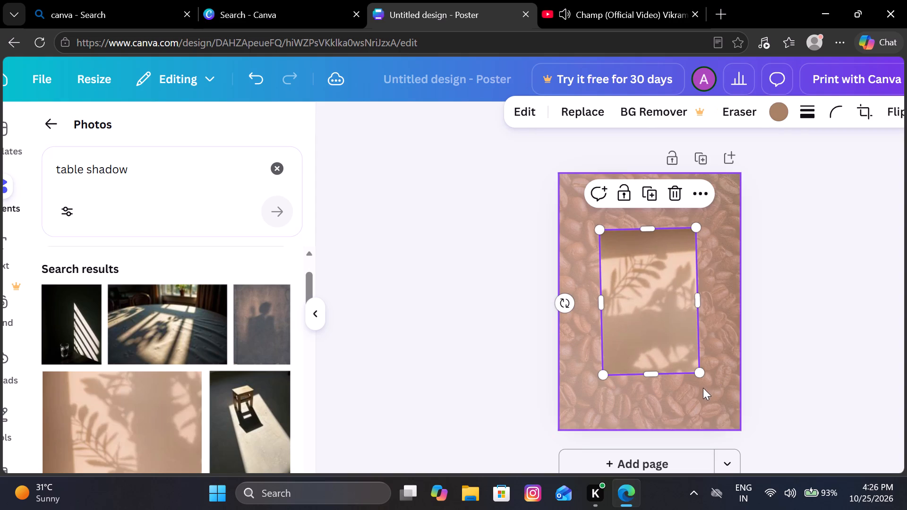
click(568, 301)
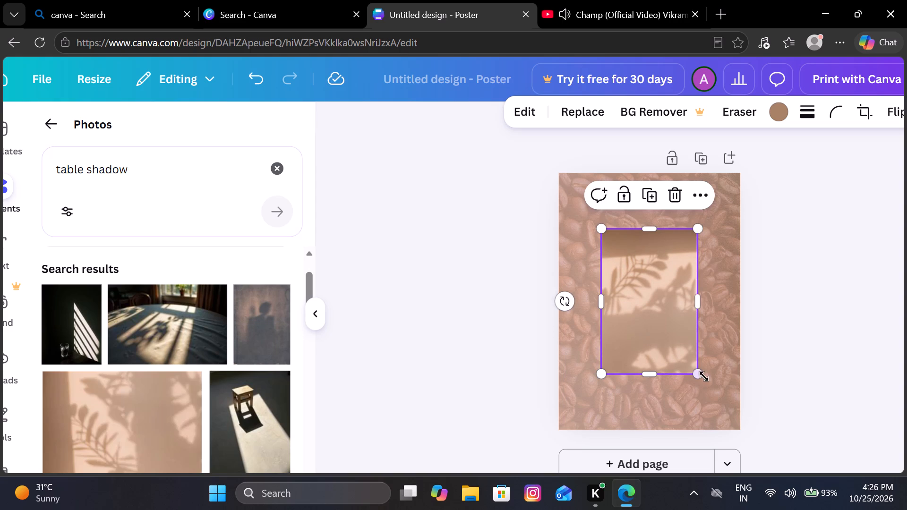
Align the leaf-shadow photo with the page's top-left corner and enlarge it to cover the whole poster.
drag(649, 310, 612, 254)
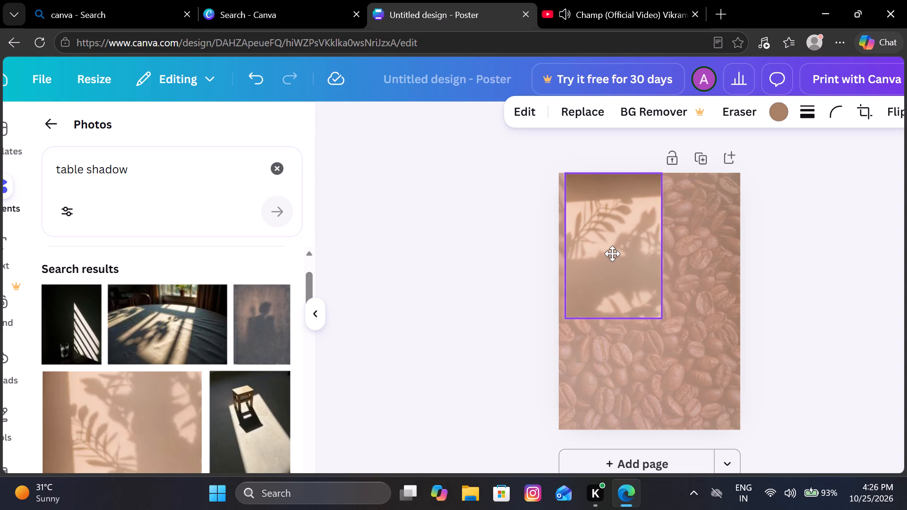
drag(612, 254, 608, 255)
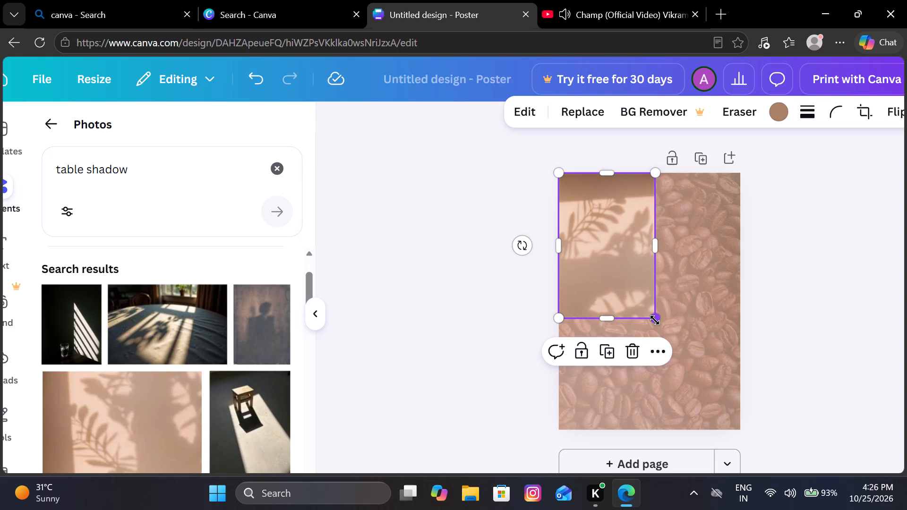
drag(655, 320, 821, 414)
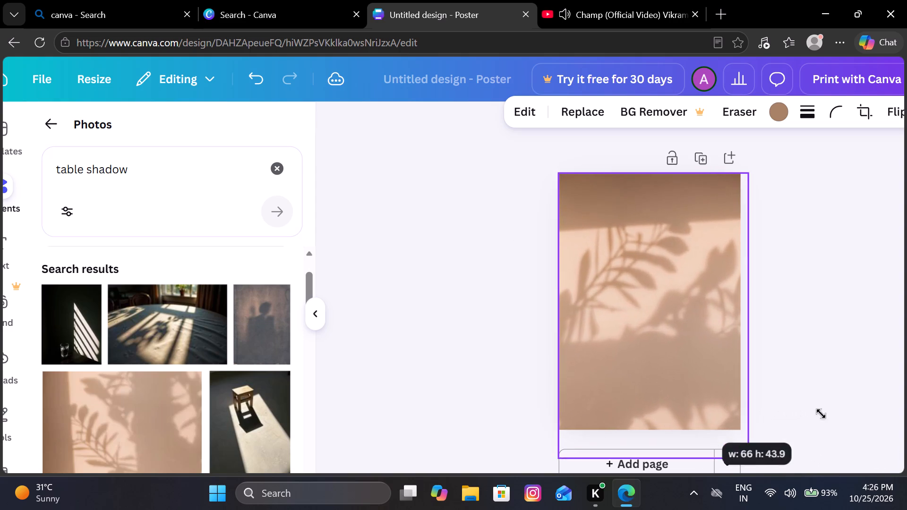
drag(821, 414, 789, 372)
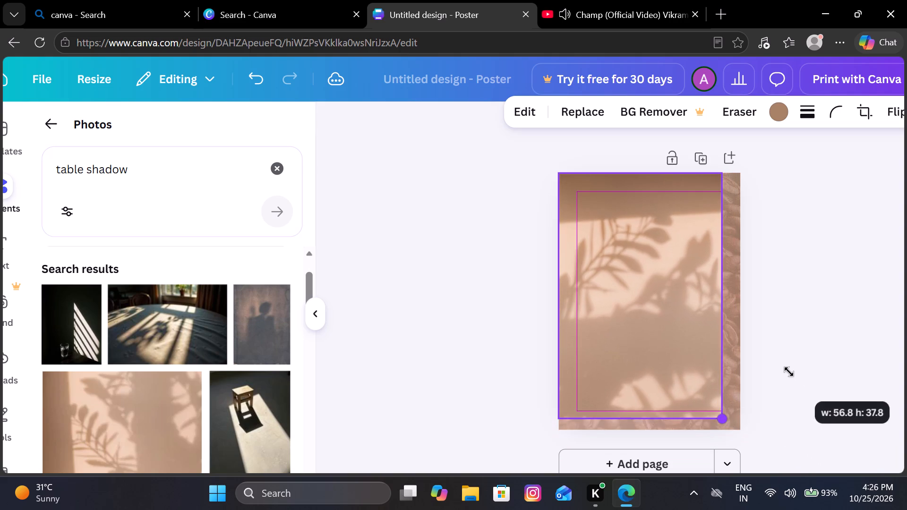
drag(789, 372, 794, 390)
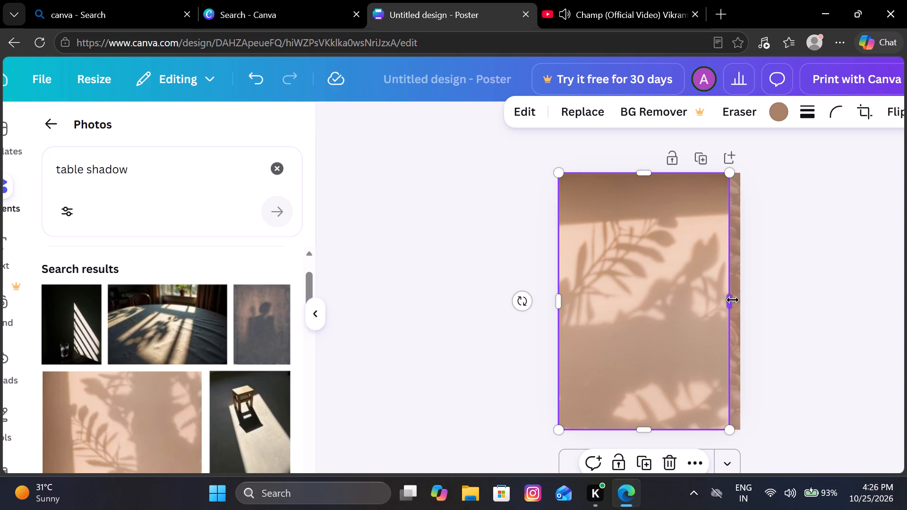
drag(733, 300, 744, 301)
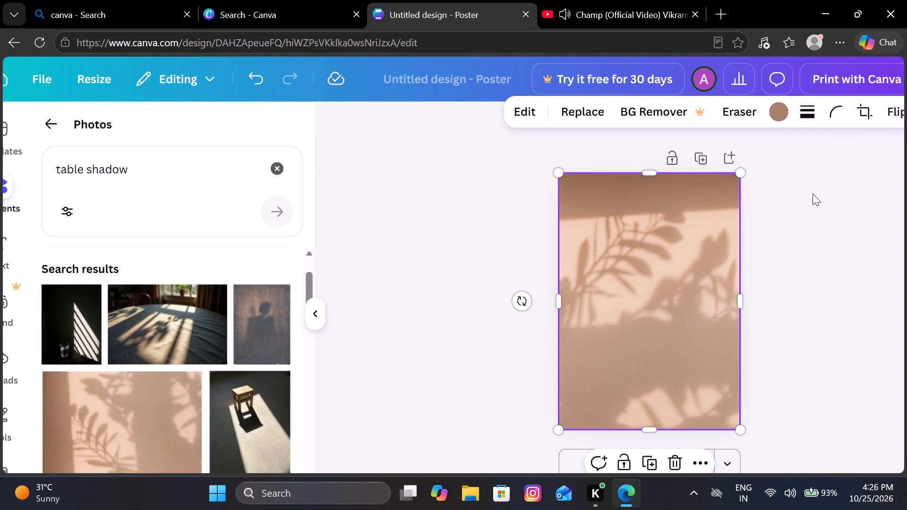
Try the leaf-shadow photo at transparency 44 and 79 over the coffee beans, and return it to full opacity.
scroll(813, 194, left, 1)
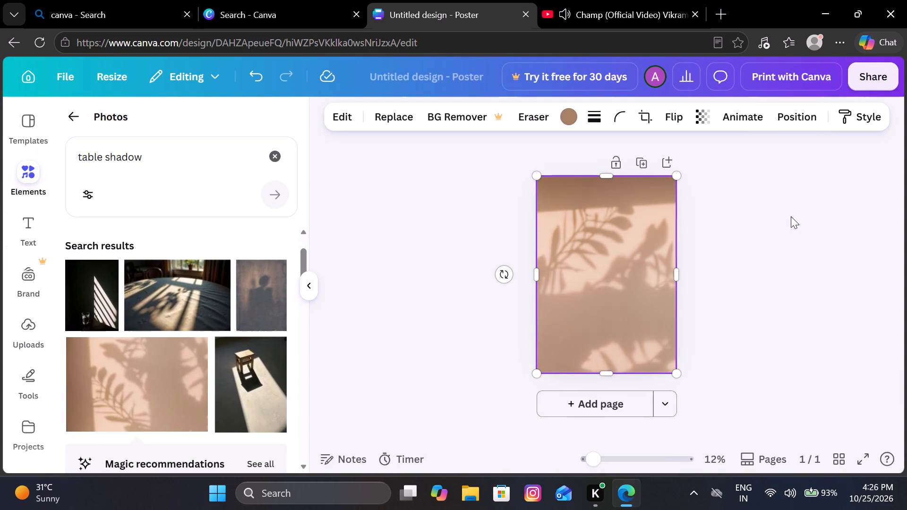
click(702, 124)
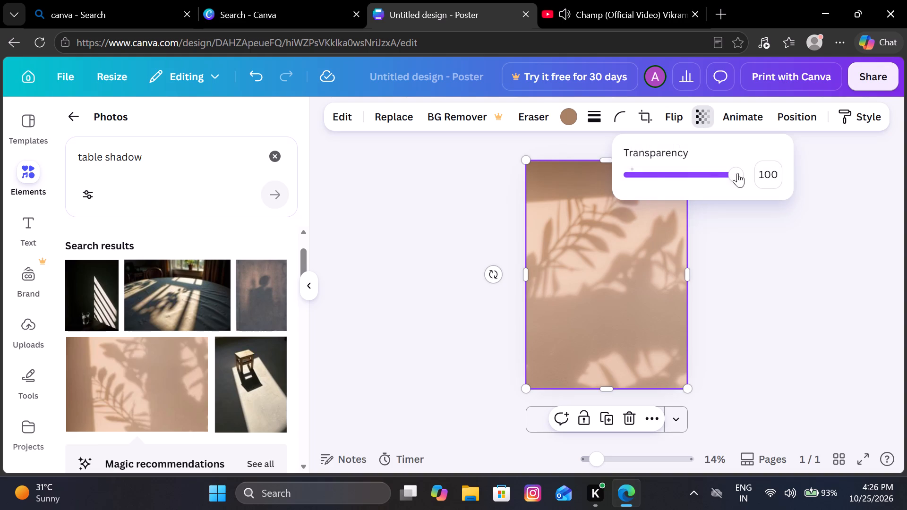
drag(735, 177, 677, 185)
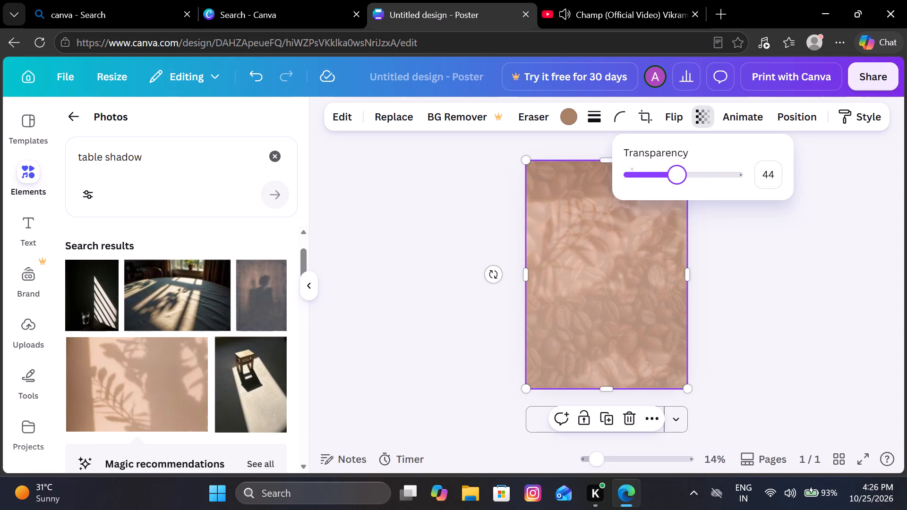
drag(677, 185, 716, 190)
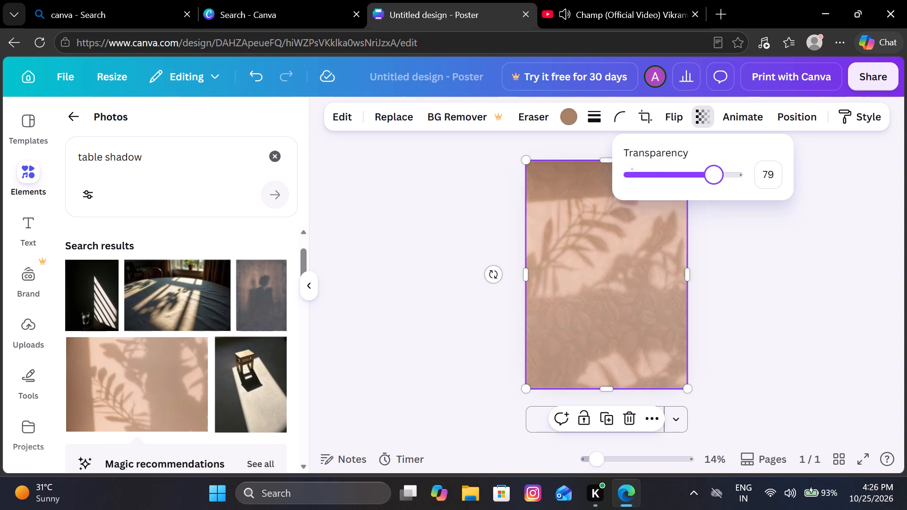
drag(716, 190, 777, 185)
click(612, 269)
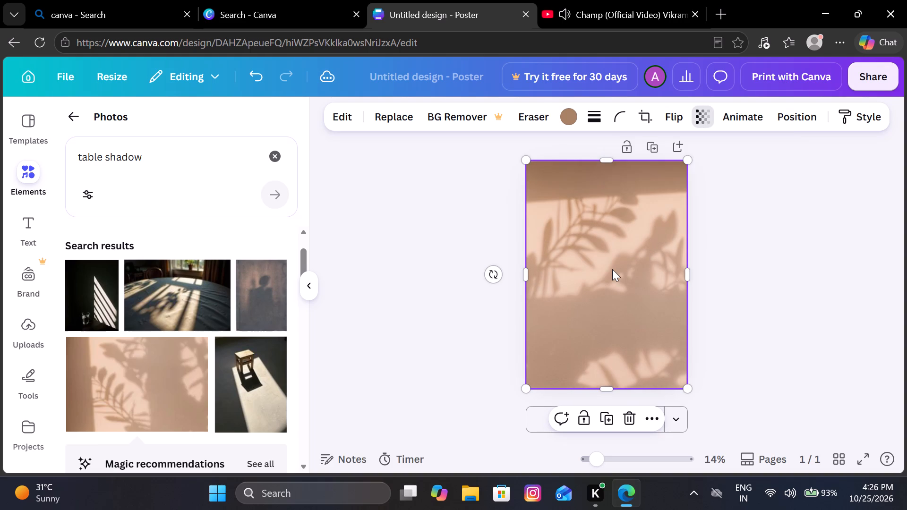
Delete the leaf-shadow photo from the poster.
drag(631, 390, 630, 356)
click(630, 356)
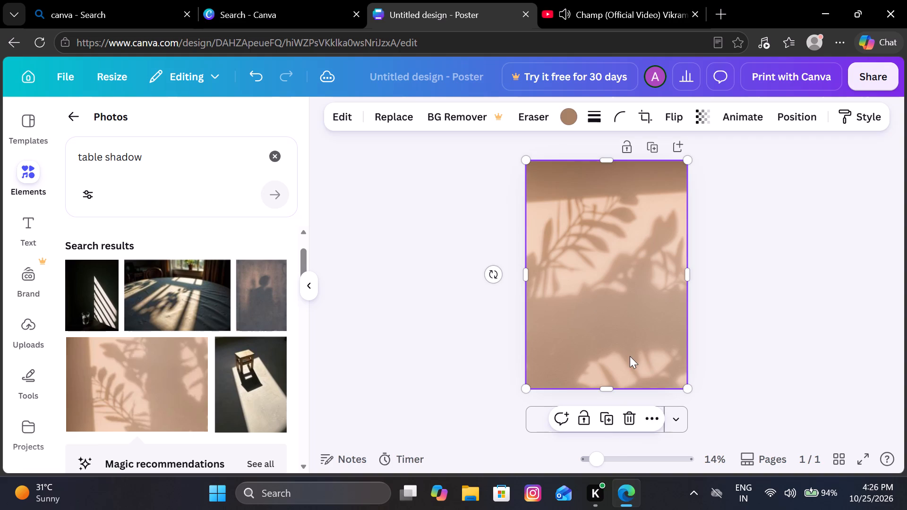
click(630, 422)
Look further through the table shadow photos for another image that suits the coffee poster.
scroll(248, 357, down, 1)
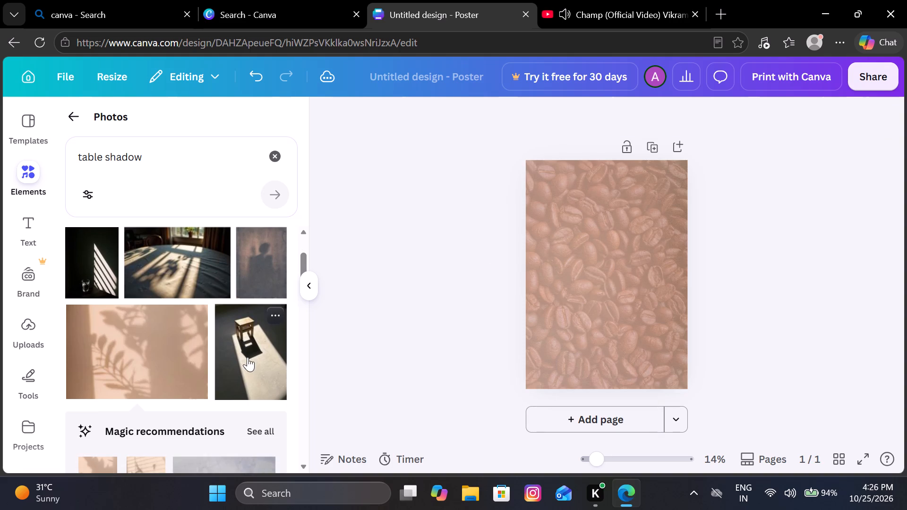
scroll(248, 357, down, 6)
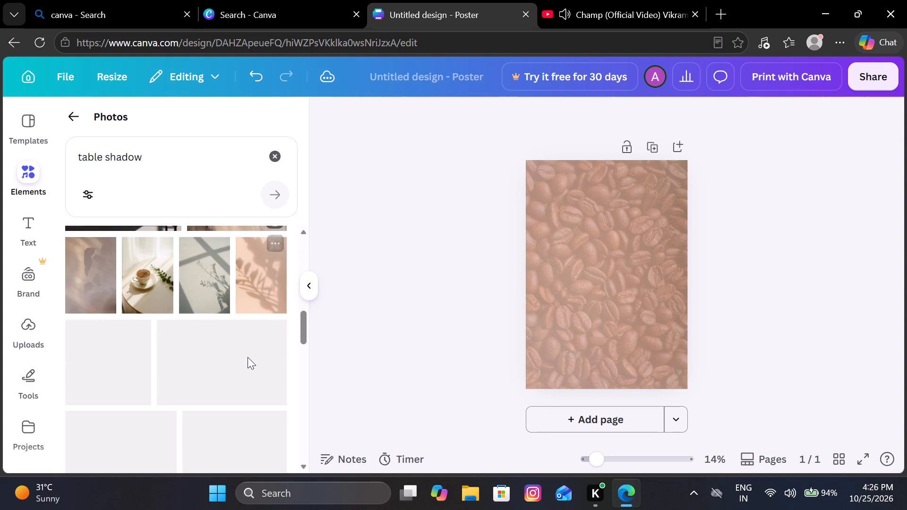
scroll(248, 357, down, 2)
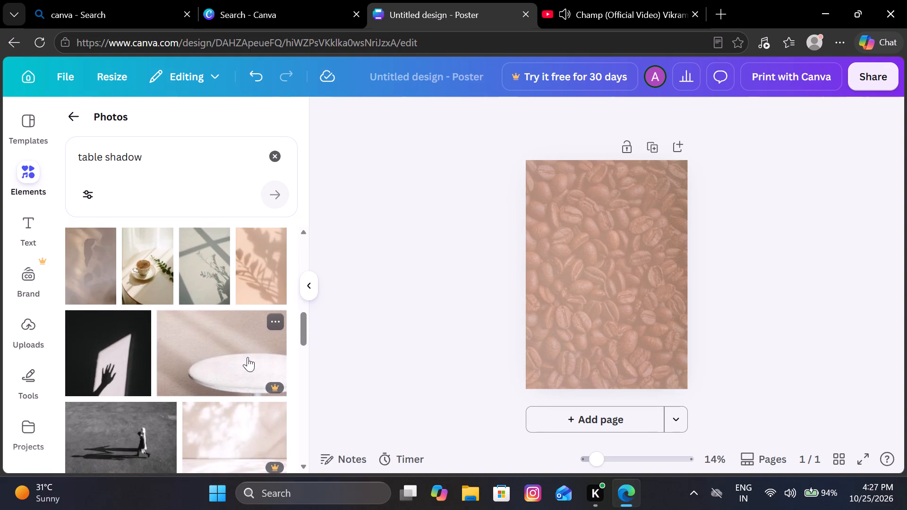
scroll(248, 357, down, 3)
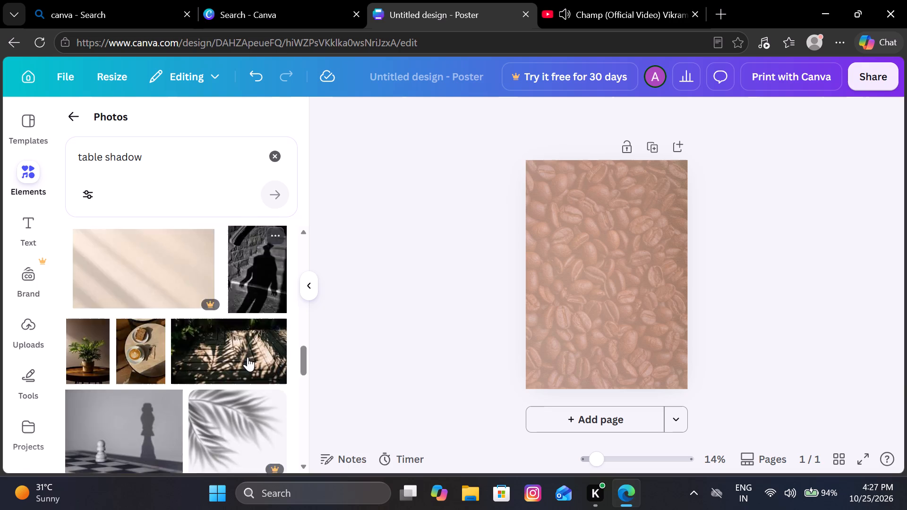
scroll(248, 357, down, 2)
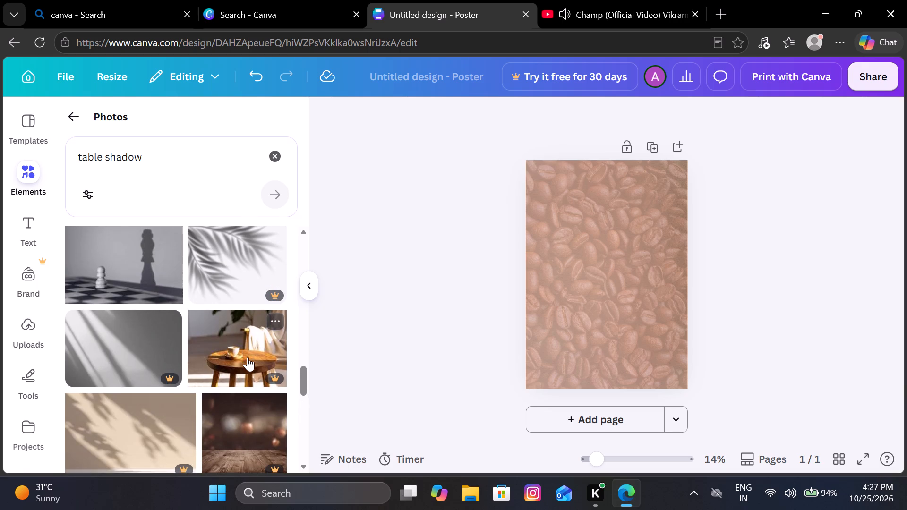
scroll(248, 357, down, 2)
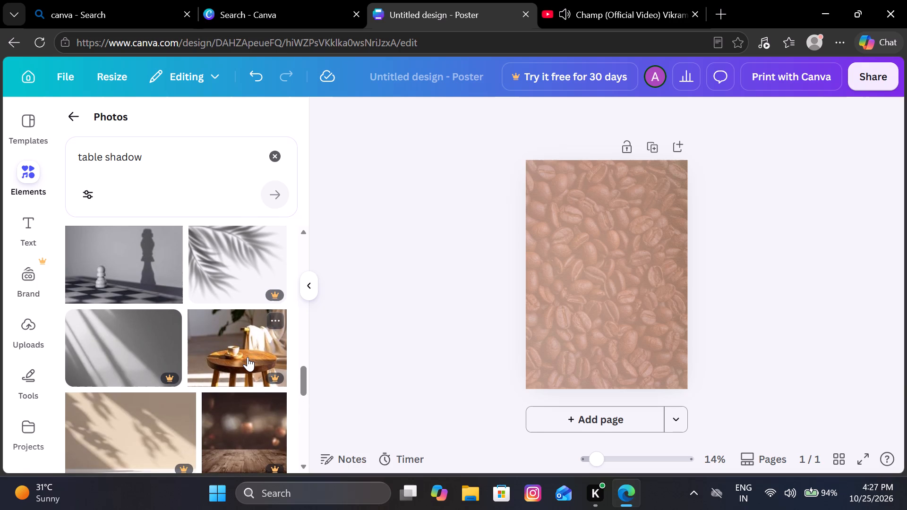
scroll(248, 357, down, 3)
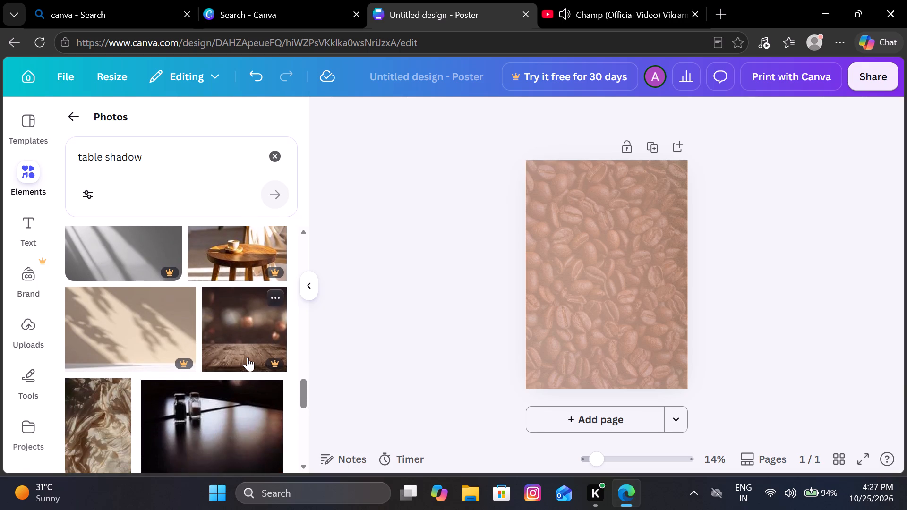
scroll(248, 357, down, 1)
scroll(248, 357, up, 3)
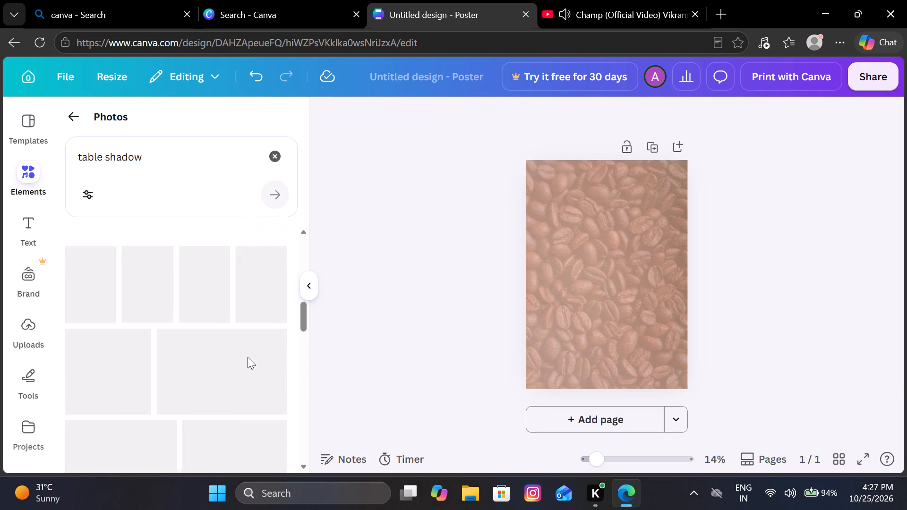
scroll(248, 357, down, 5)
scroll(248, 357, up, 8)
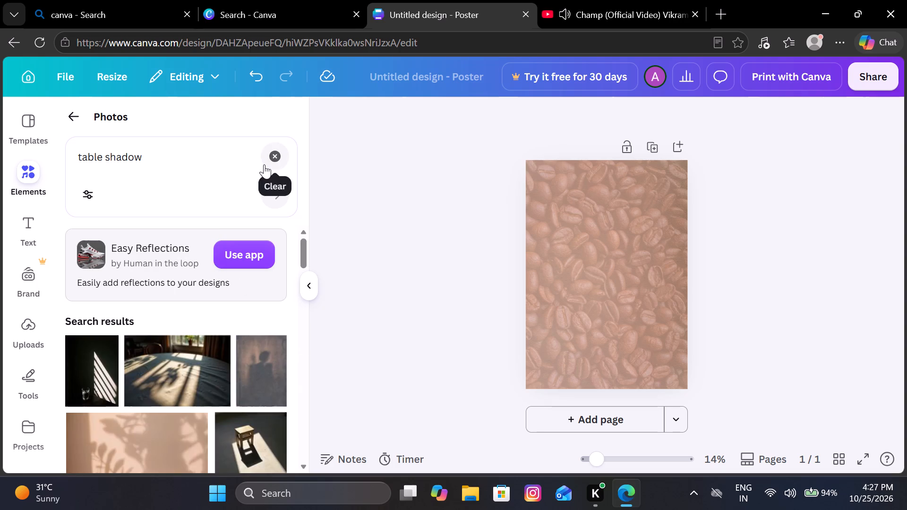
Search the photos for coffee cup and add the iced coffee photo with the striped straw to the poster.
click(264, 164)
click(196, 150)
text(coffee)
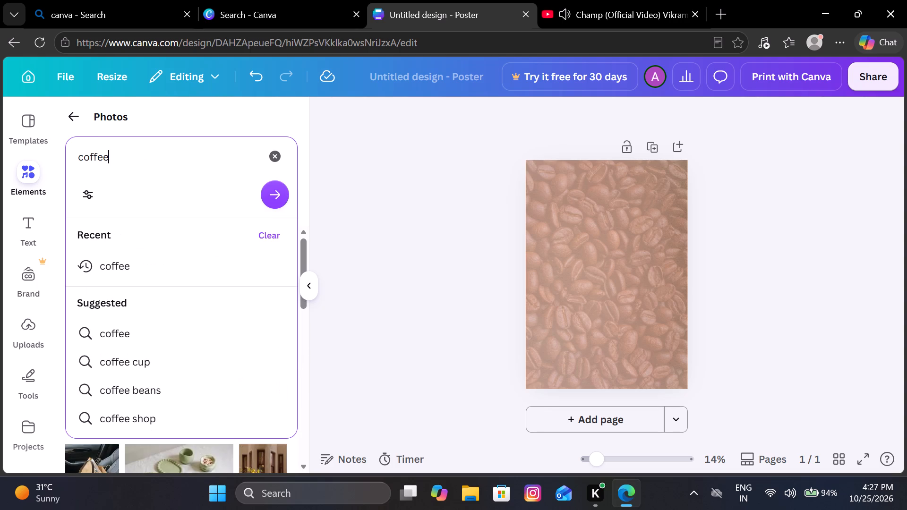
key(space)
click(168, 287)
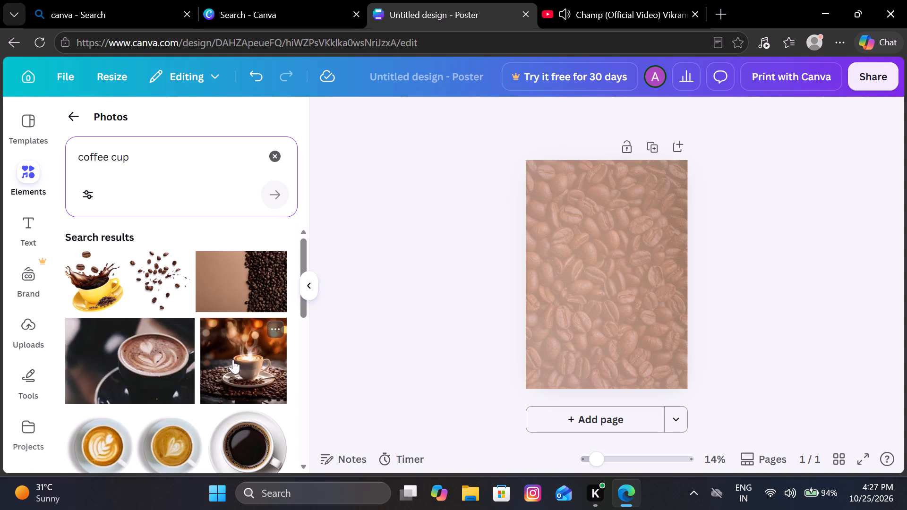
scroll(233, 359, down, 1)
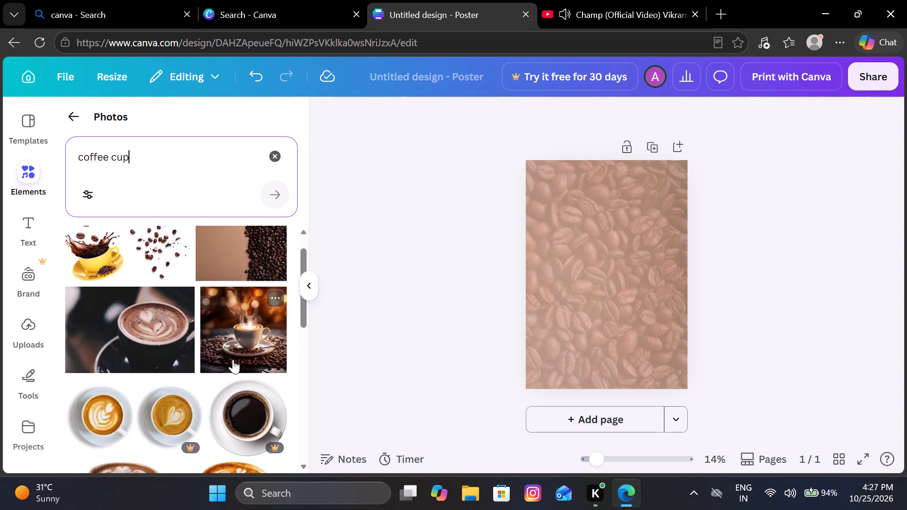
scroll(233, 359, down, 4)
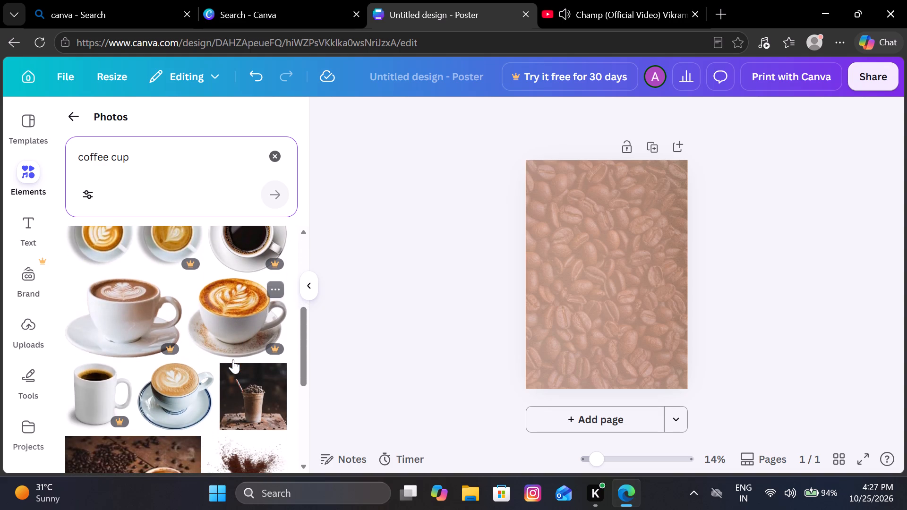
scroll(233, 359, down, 1)
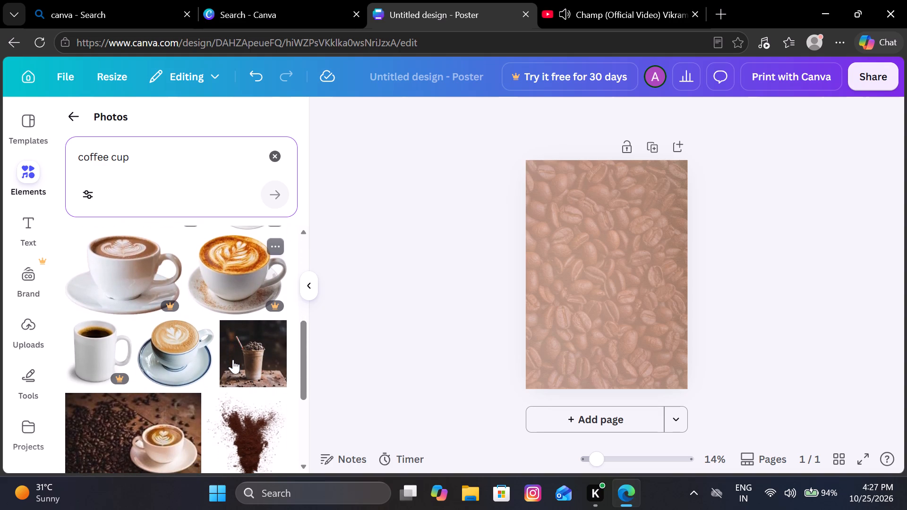
scroll(233, 359, down, 3)
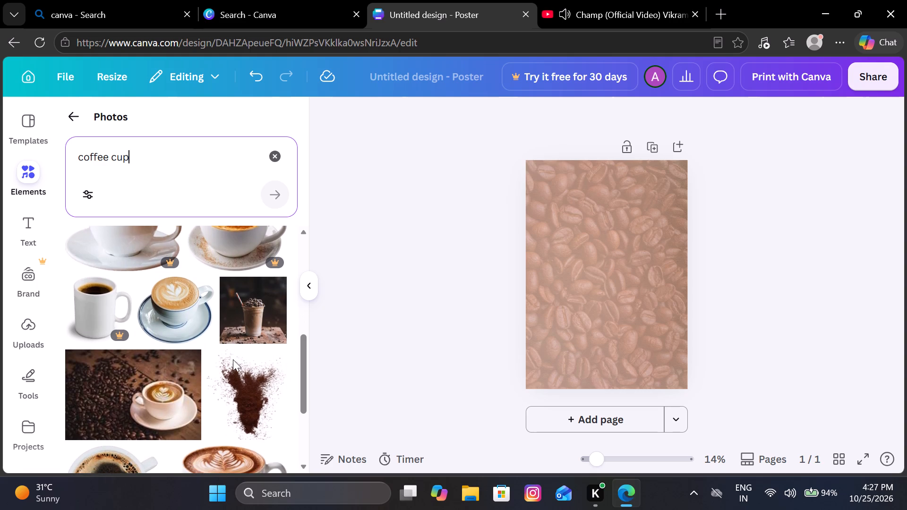
scroll(233, 359, down, 1)
click(263, 300)
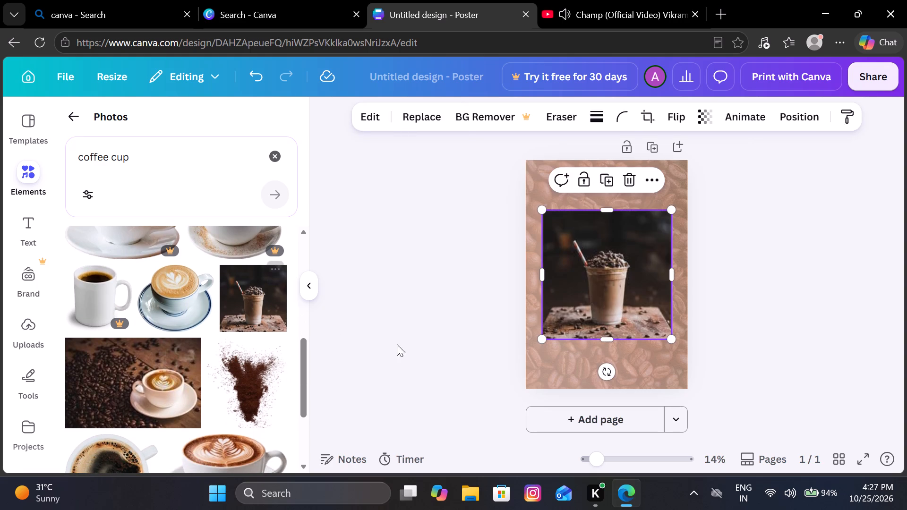
Enlarge the iced coffee photo to about 36.5 high and move it down to the poster's bottom edge.
drag(666, 338, 682, 372)
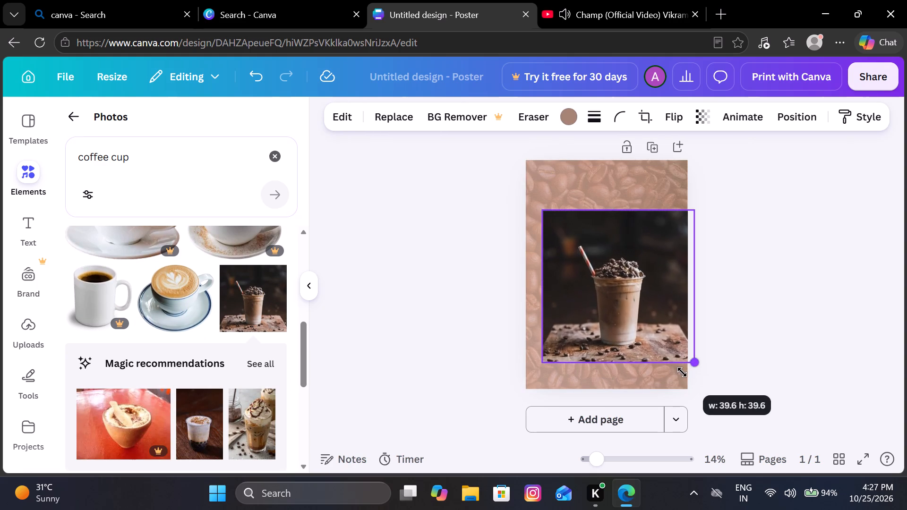
drag(682, 372, 658, 368)
drag(631, 310, 627, 331)
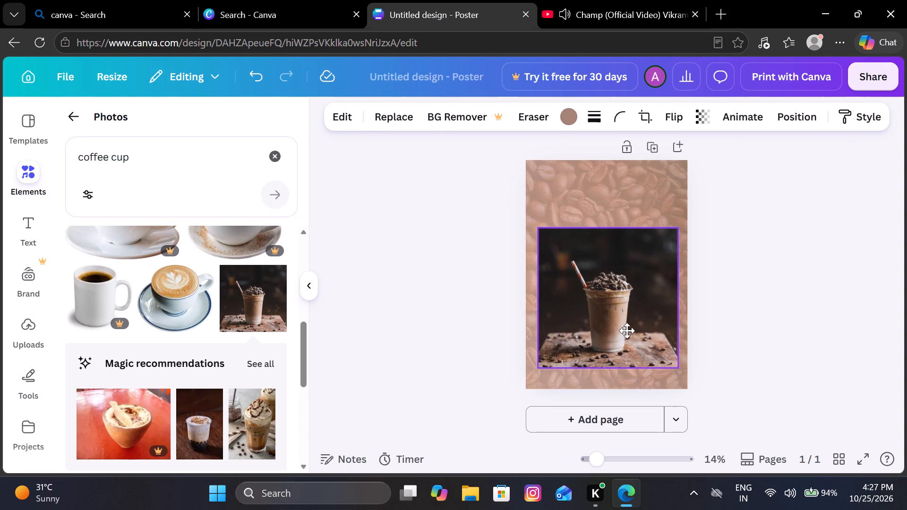
drag(627, 331, 627, 353)
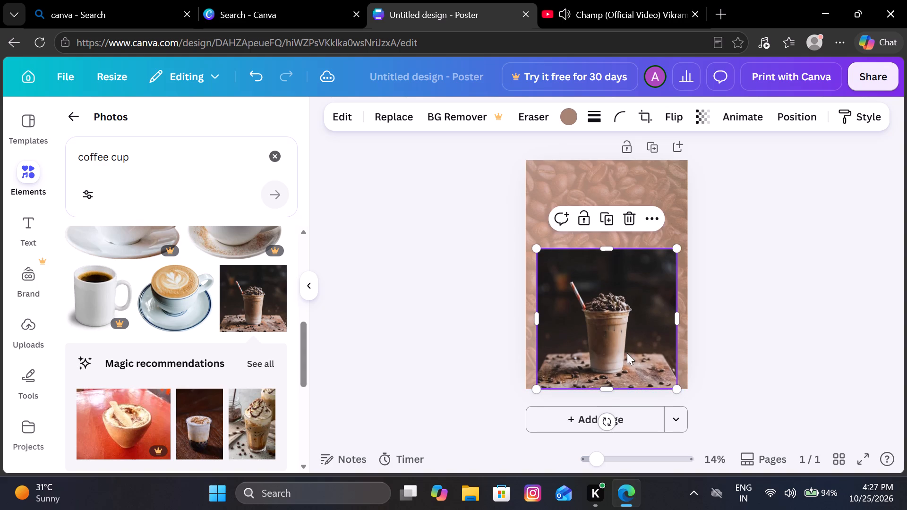
Try the iced coffee photo at transparency 16, 28 and 100, and settle on about 53.
click(698, 125)
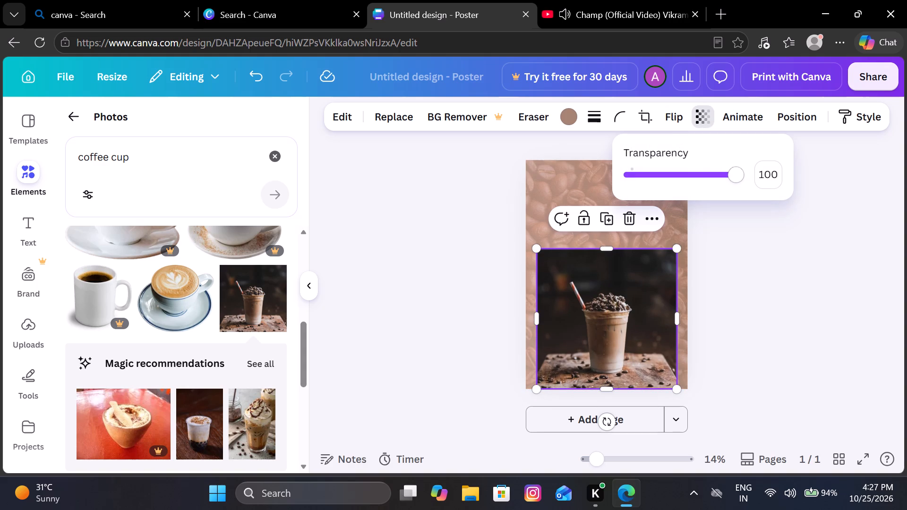
drag(740, 186, 643, 185)
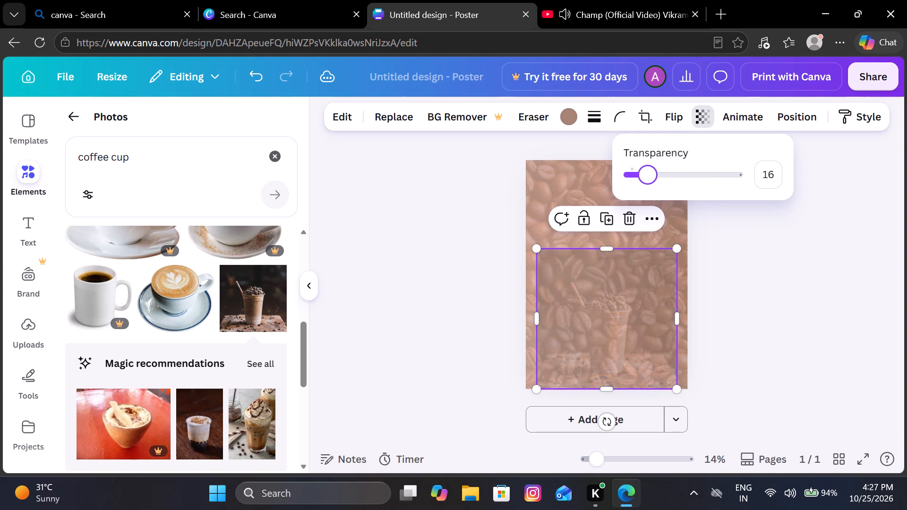
drag(643, 185, 660, 189)
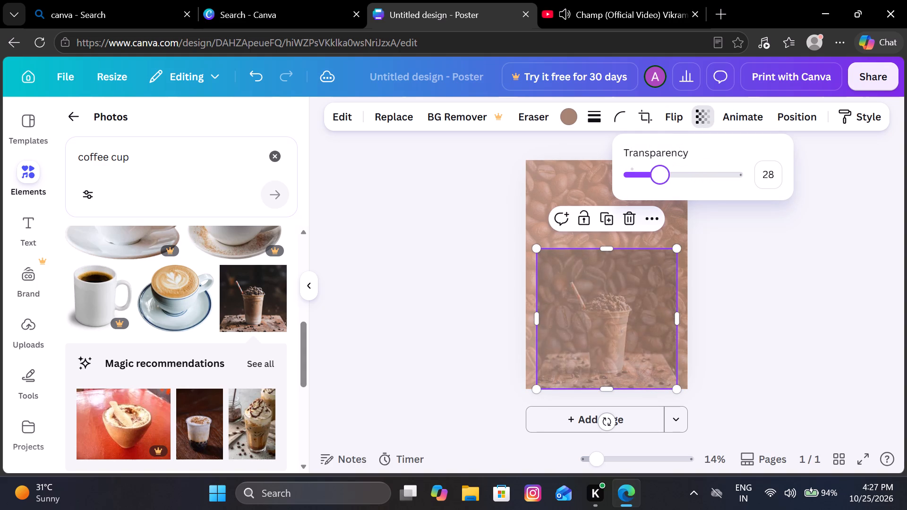
drag(660, 189, 773, 154)
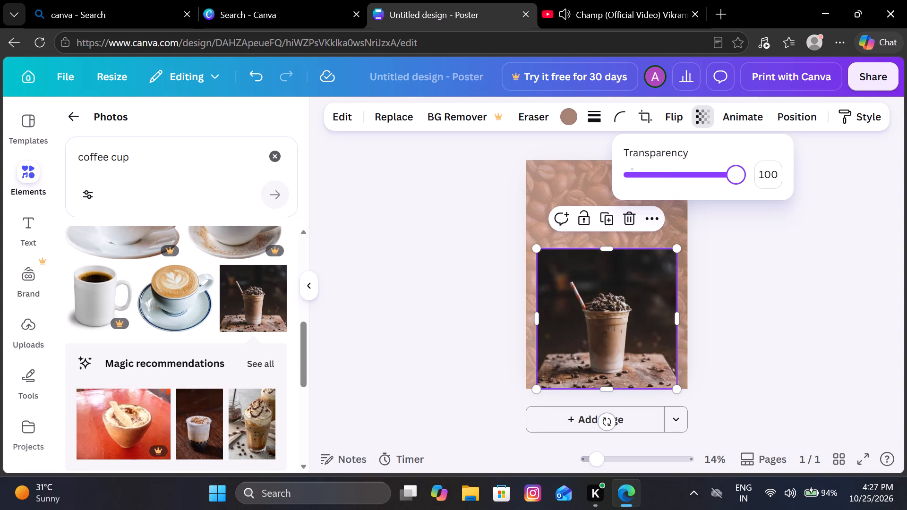
drag(773, 154, 687, 206)
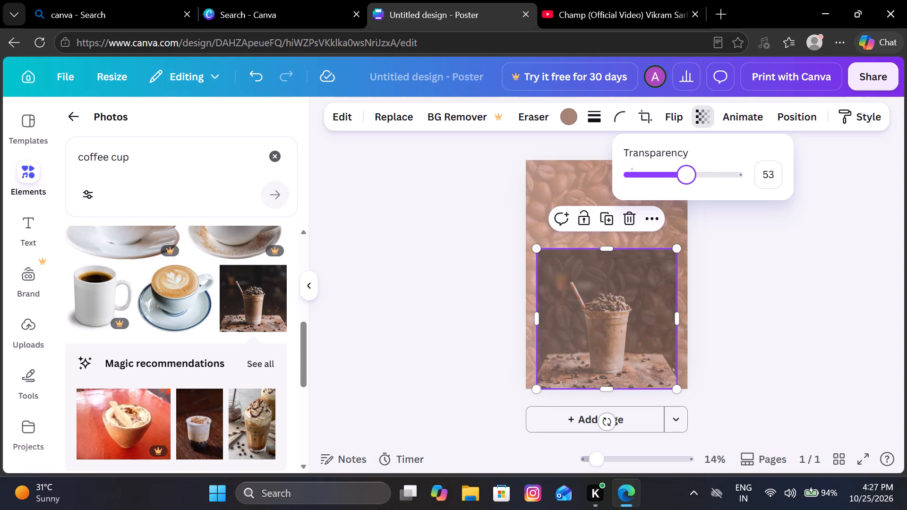
drag(687, 206, 687, 206)
click(731, 285)
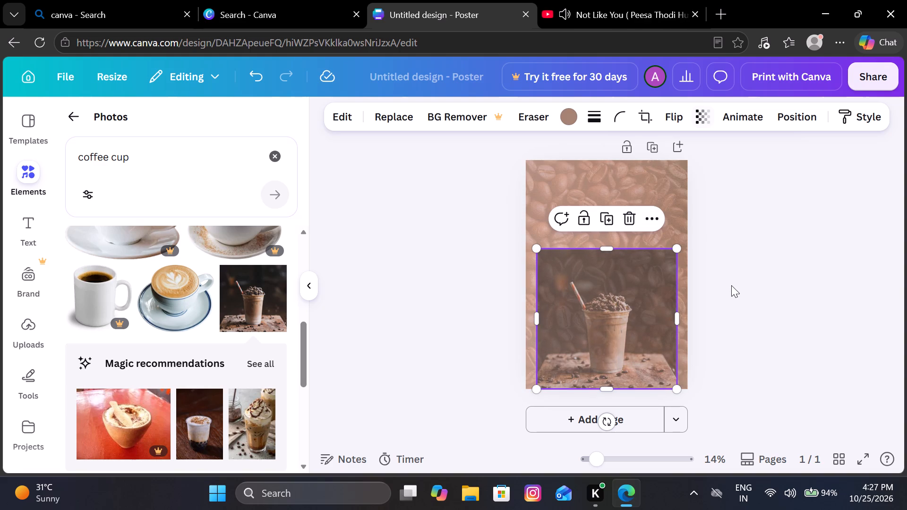
click(731, 285)
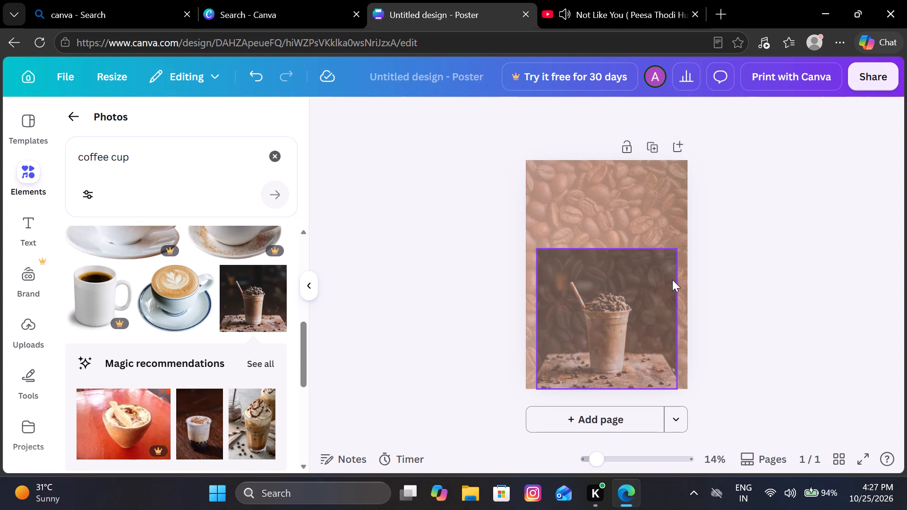
Stretch the iced coffee photo to the full page width of 42 and up to the top edge, covering the whole poster.
click(671, 280)
drag(679, 320, 687, 321)
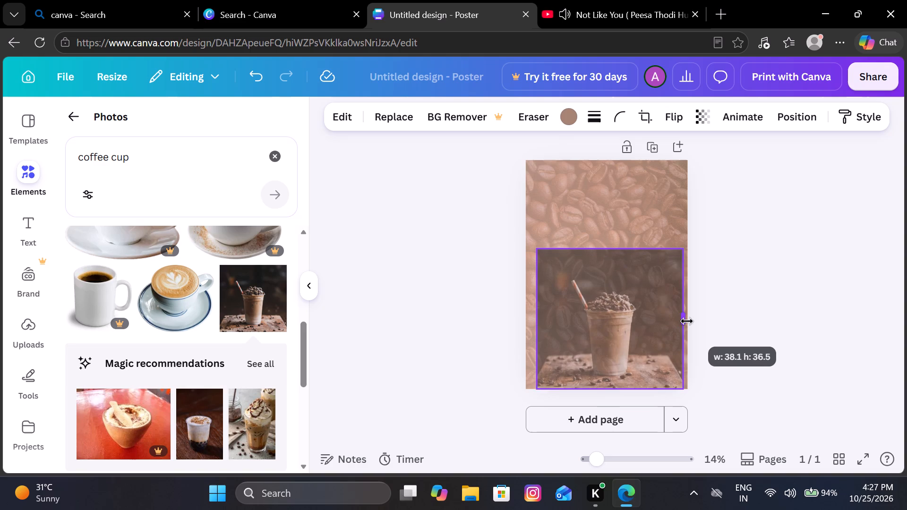
drag(687, 321, 690, 322)
drag(539, 317, 524, 314)
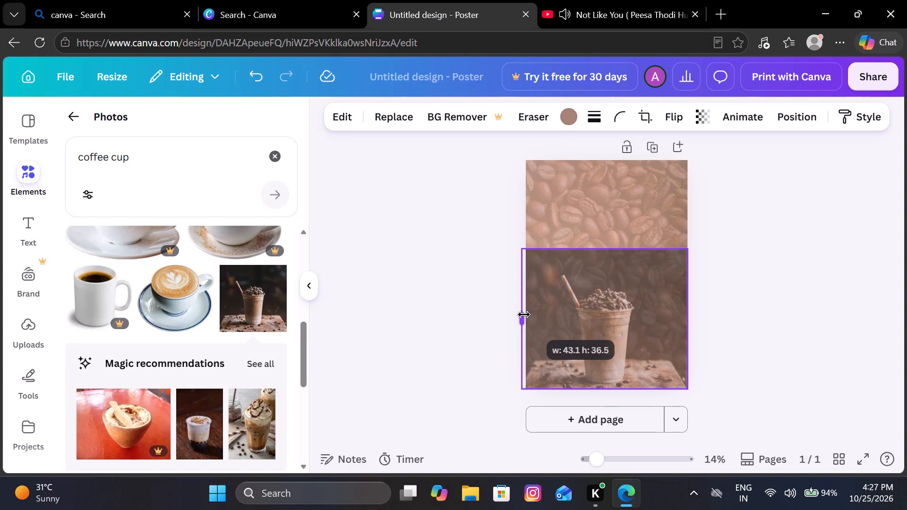
drag(524, 314, 525, 314)
drag(606, 245, 607, 193)
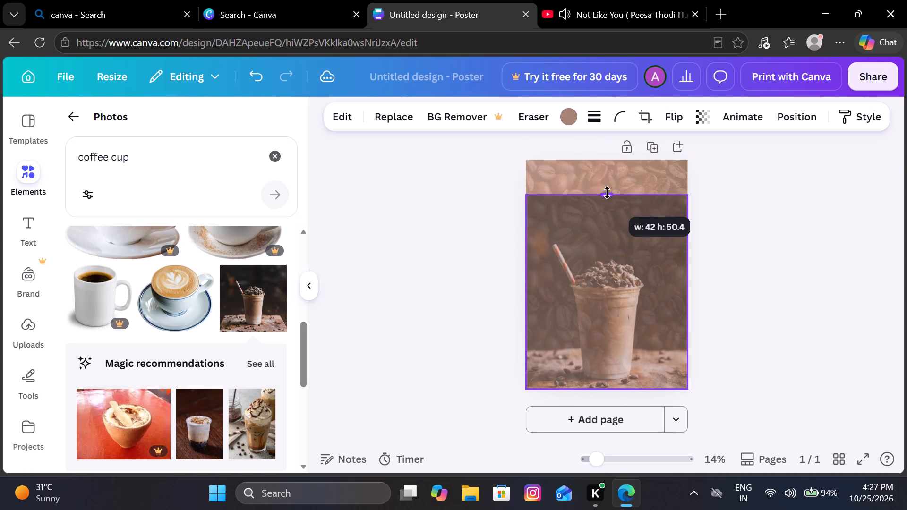
drag(607, 193, 612, 245)
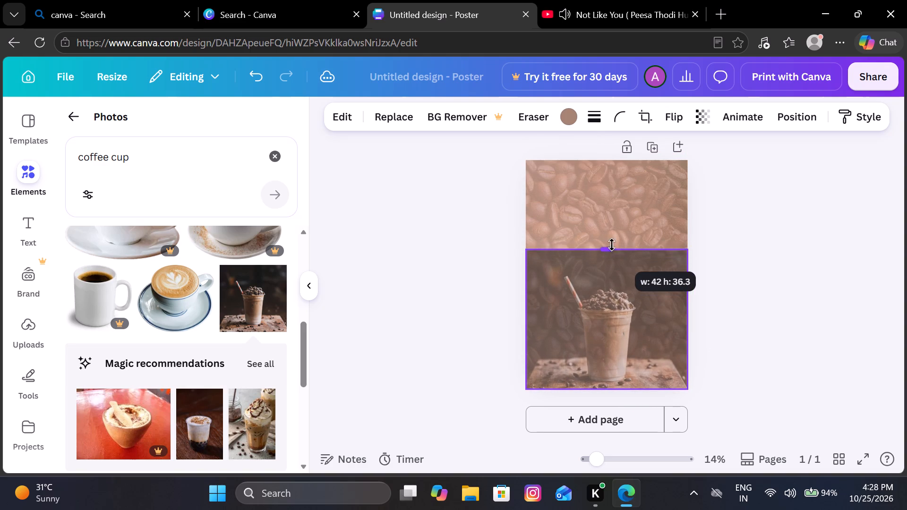
drag(612, 245, 611, 239)
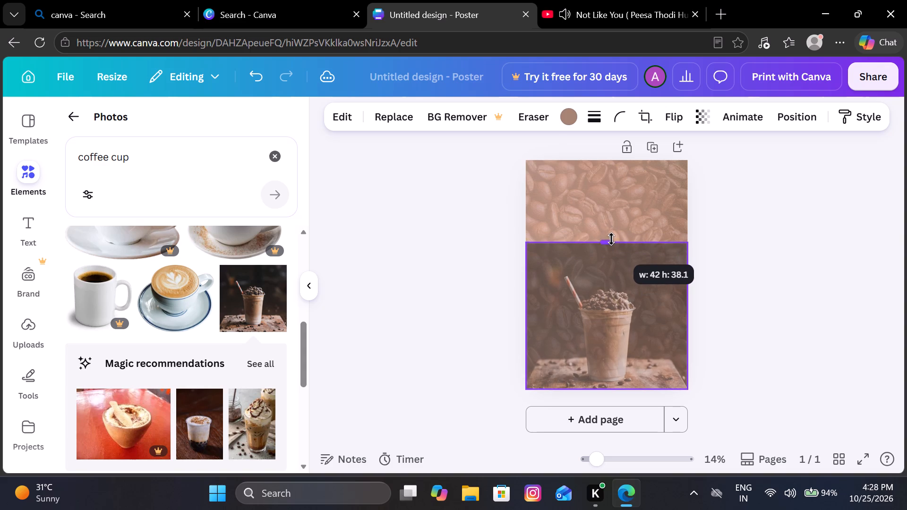
drag(611, 239, 614, 147)
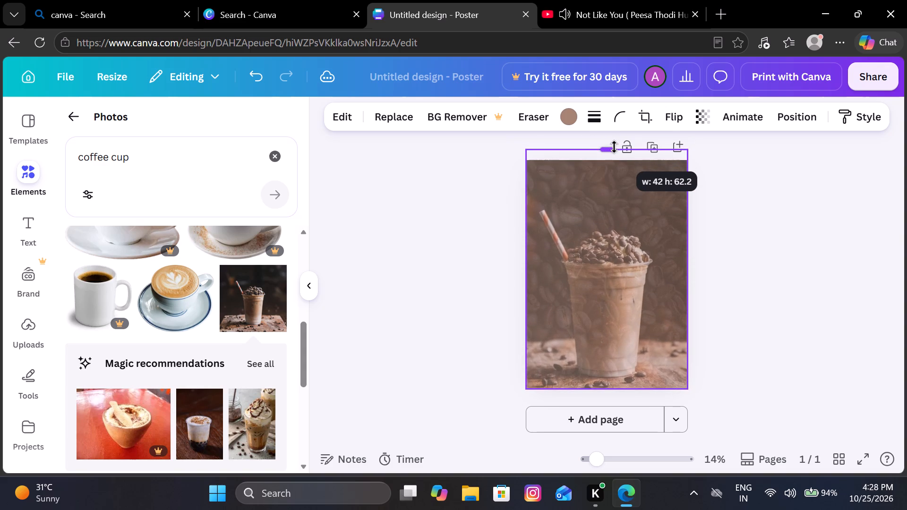
drag(614, 147, 616, 153)
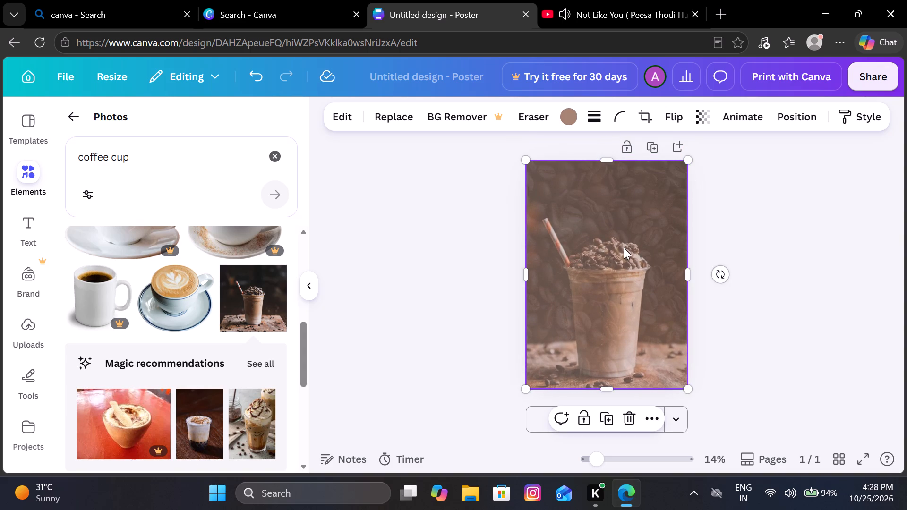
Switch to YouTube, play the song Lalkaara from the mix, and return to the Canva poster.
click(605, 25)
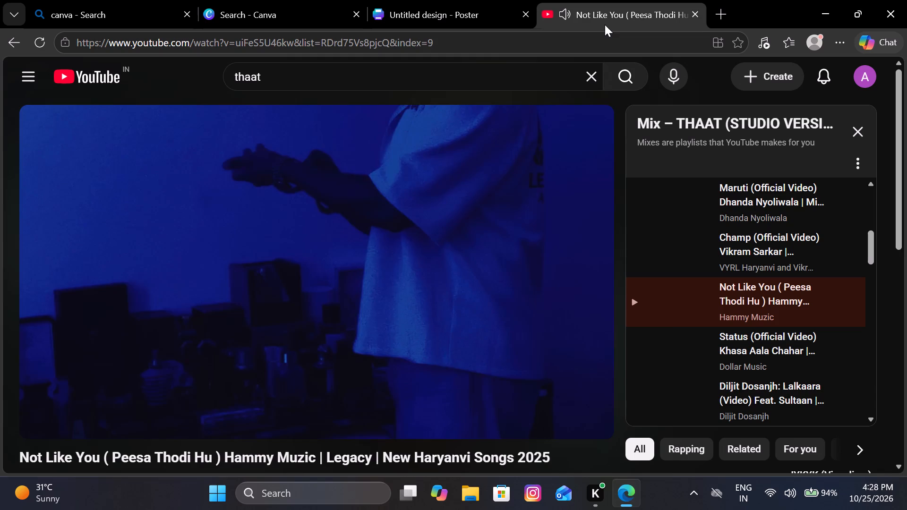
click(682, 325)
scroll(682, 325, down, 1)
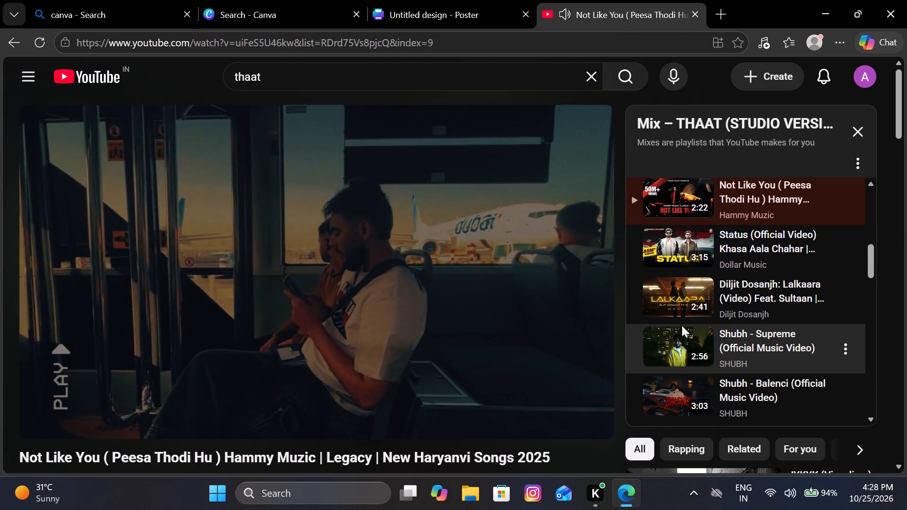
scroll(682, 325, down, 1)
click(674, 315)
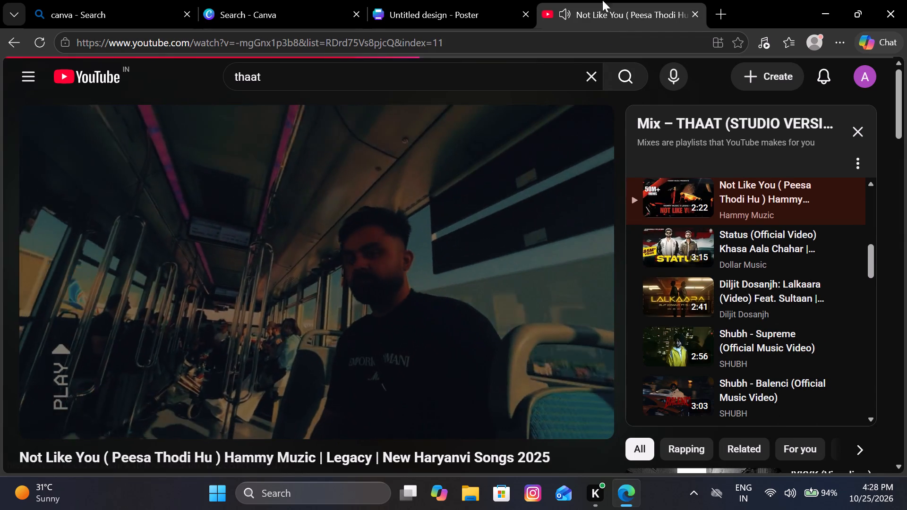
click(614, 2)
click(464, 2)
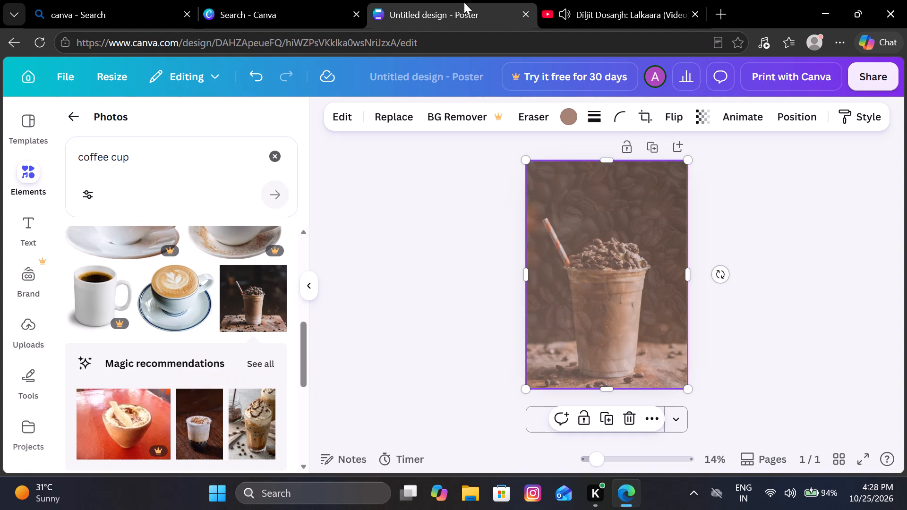
Find the top-view photo of a white cup of frothy black coffee among the coffee cup photos and add it to the poster.
click(816, 234)
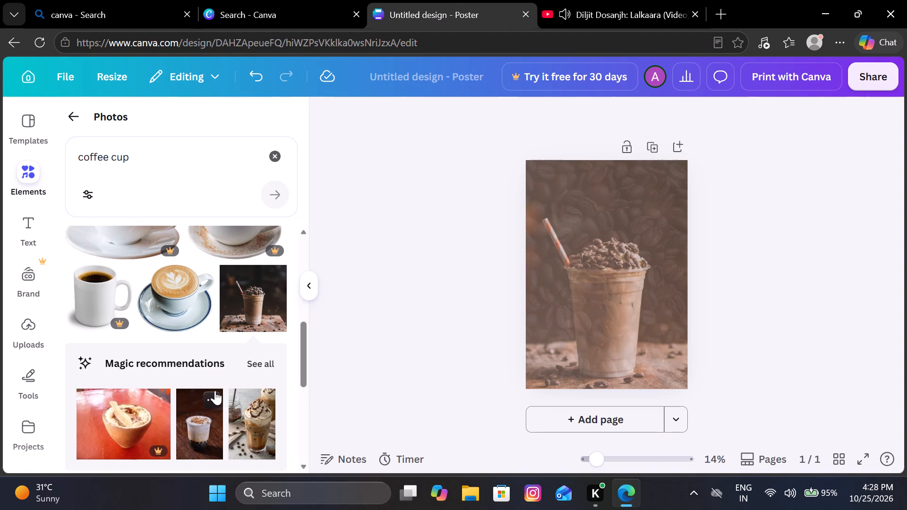
scroll(215, 391, down, 3)
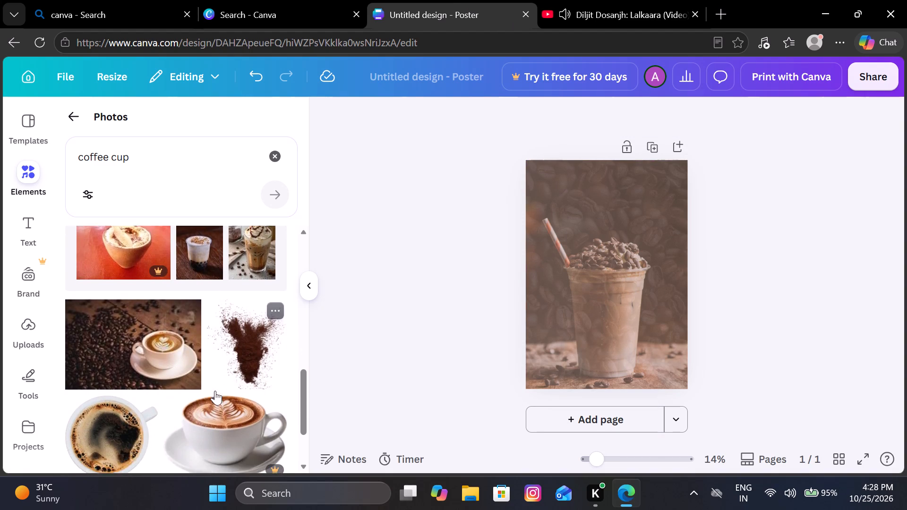
scroll(215, 391, down, 2)
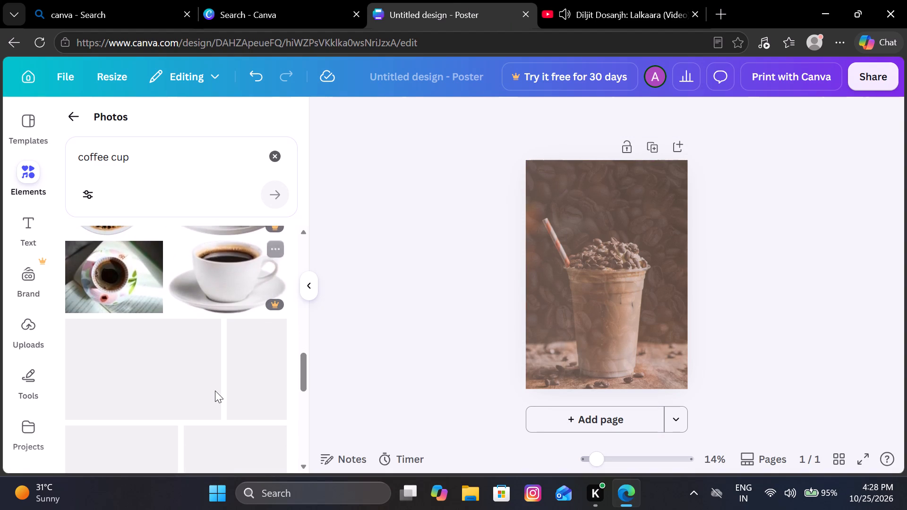
scroll(215, 391, down, 1)
scroll(215, 391, up, 2)
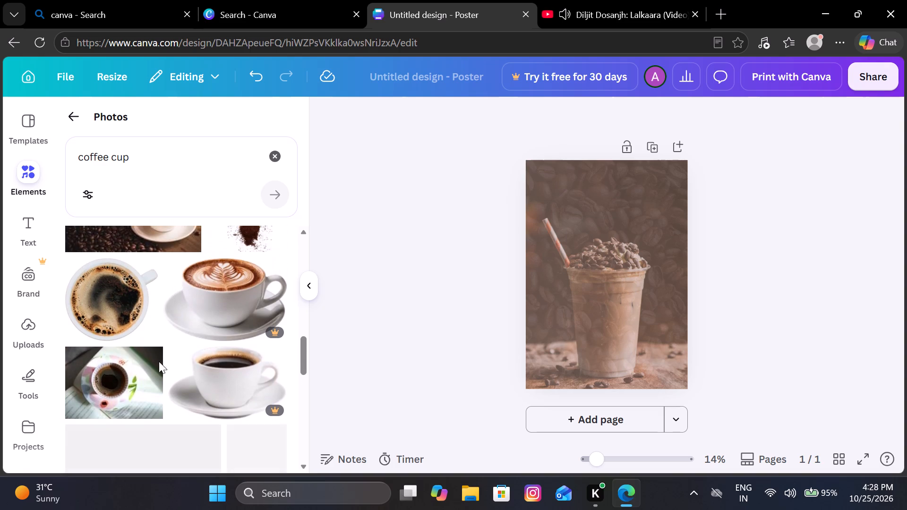
click(113, 314)
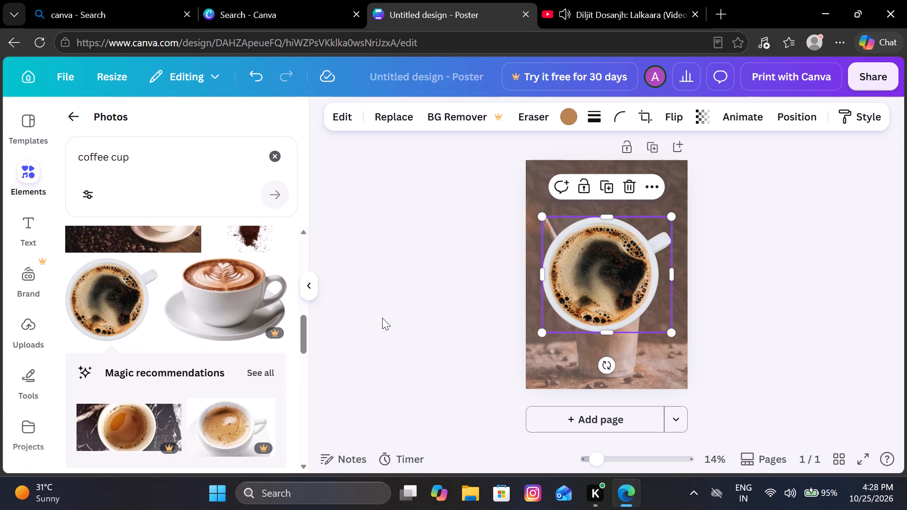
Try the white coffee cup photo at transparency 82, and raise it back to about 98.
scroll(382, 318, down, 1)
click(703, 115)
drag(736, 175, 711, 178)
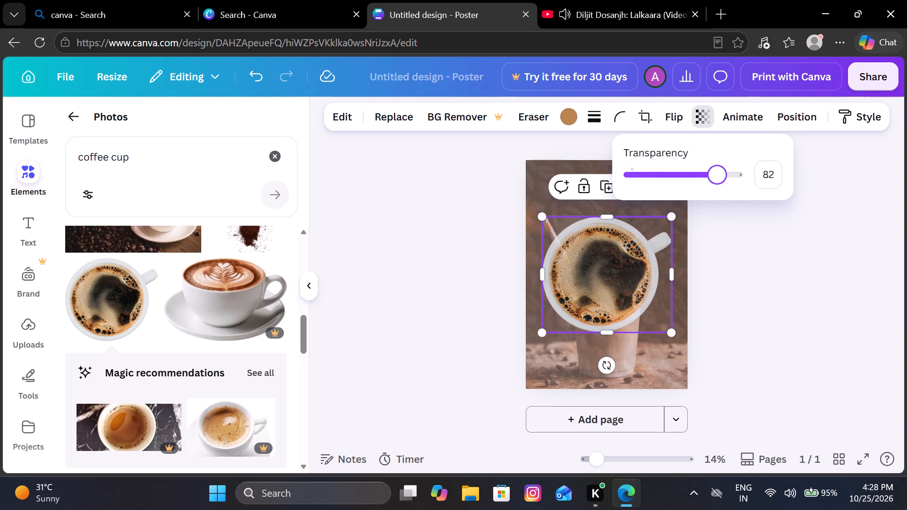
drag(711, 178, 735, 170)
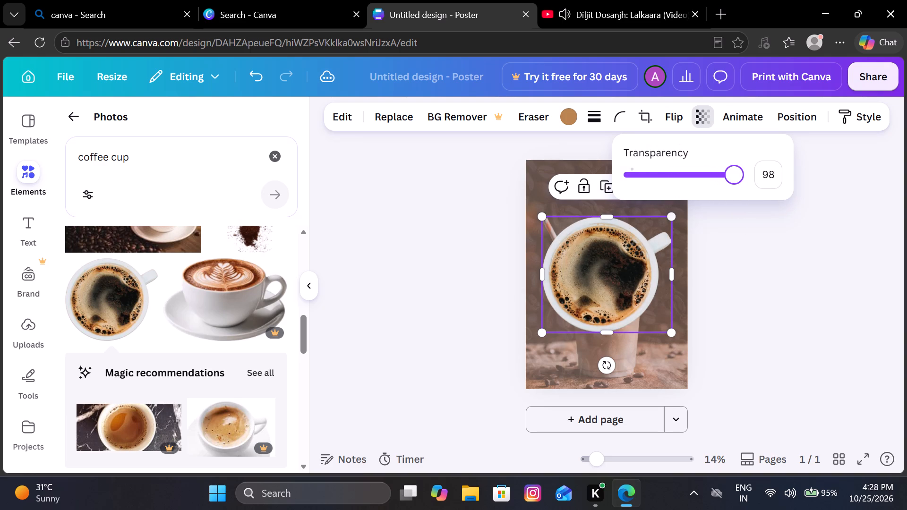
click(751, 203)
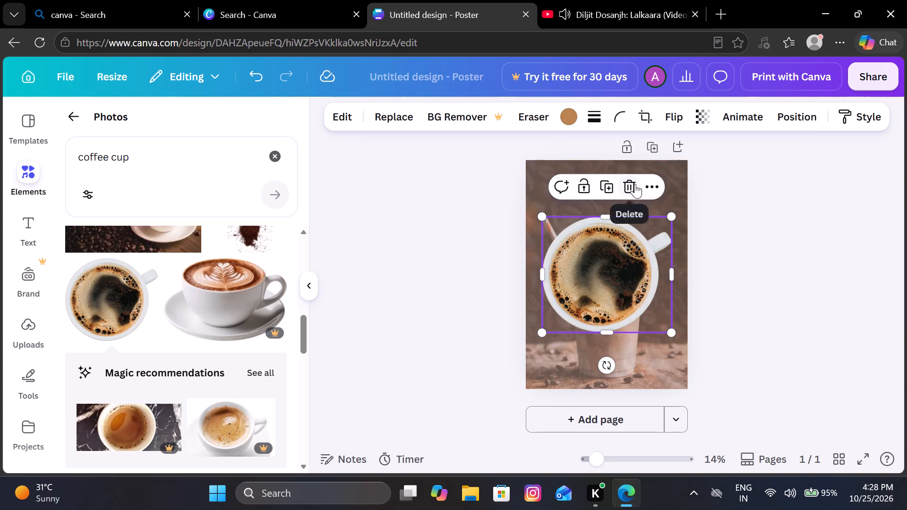
Delete the white coffee cup photo from the poster and clear the "coffee cup" search.
click(635, 184)
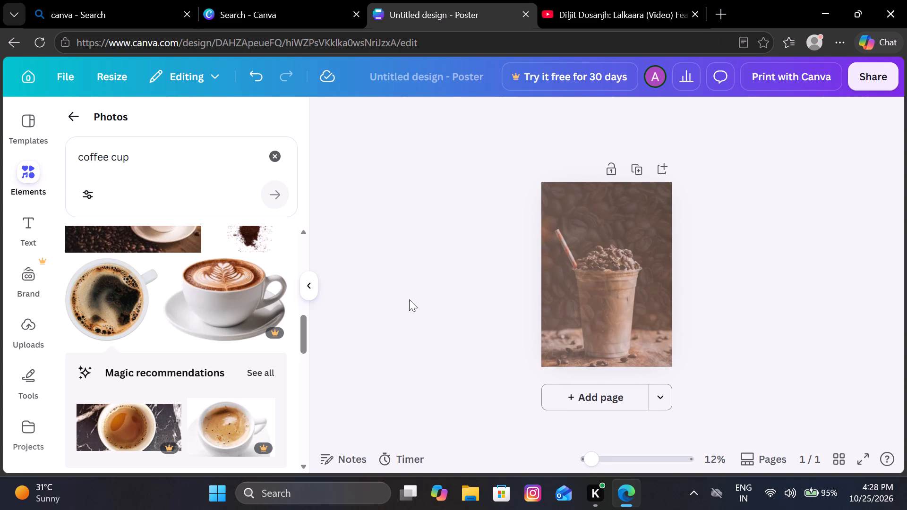
click(278, 156)
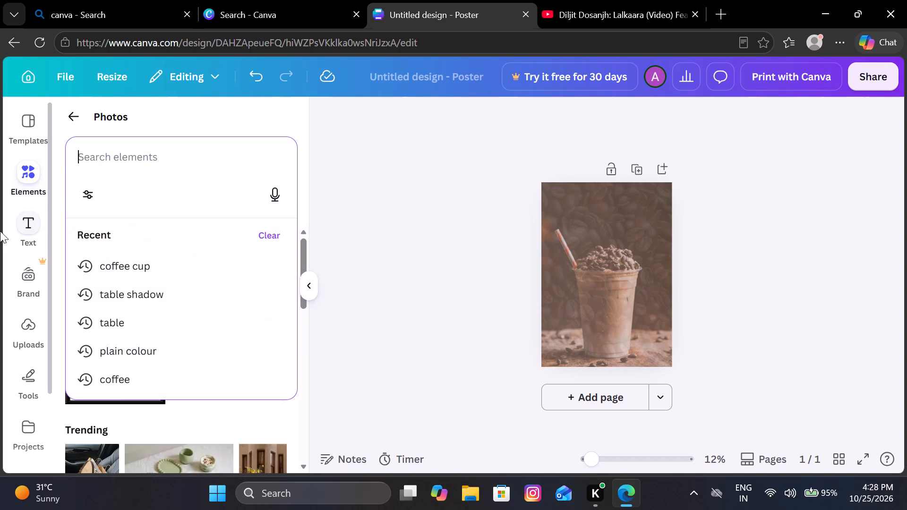
Add the "Prepared for Halliwell Studio Proposal" font combination to the poster and enlarge it to about the page width.
click(31, 222)
scroll(173, 295, down, 3)
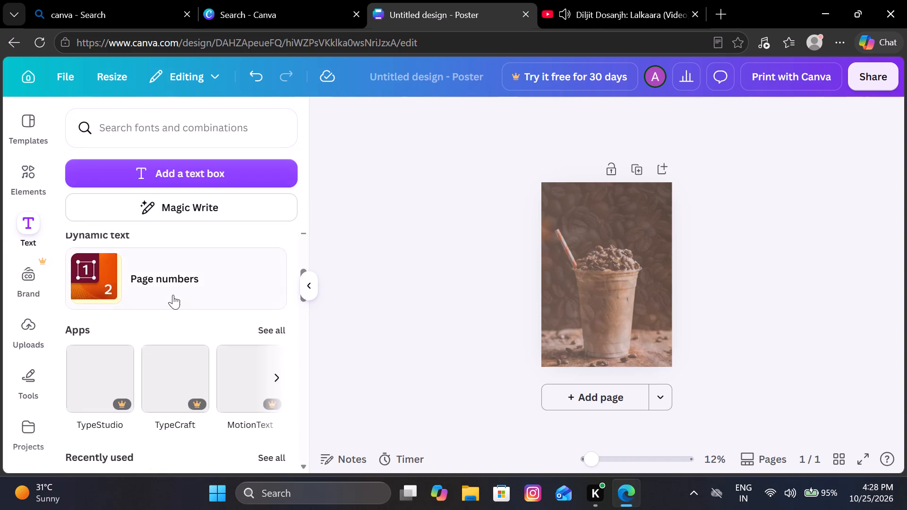
scroll(173, 295, down, 4)
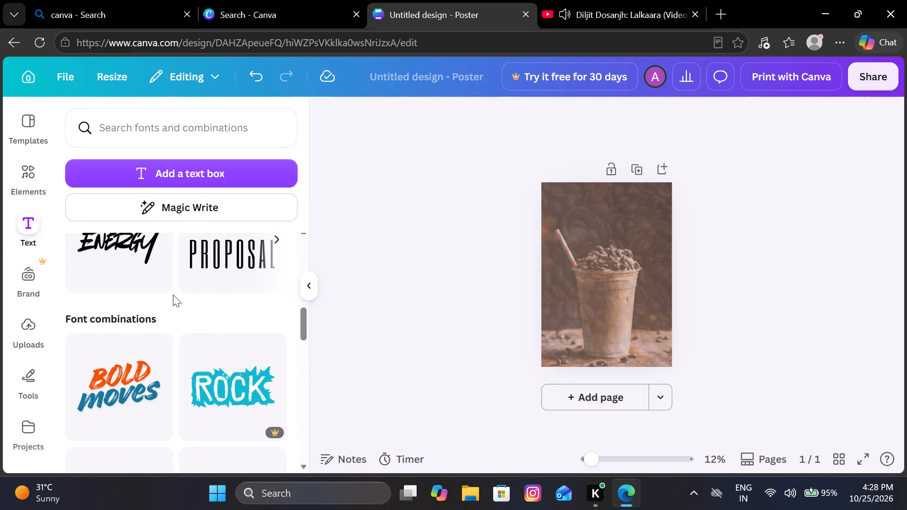
click(221, 290)
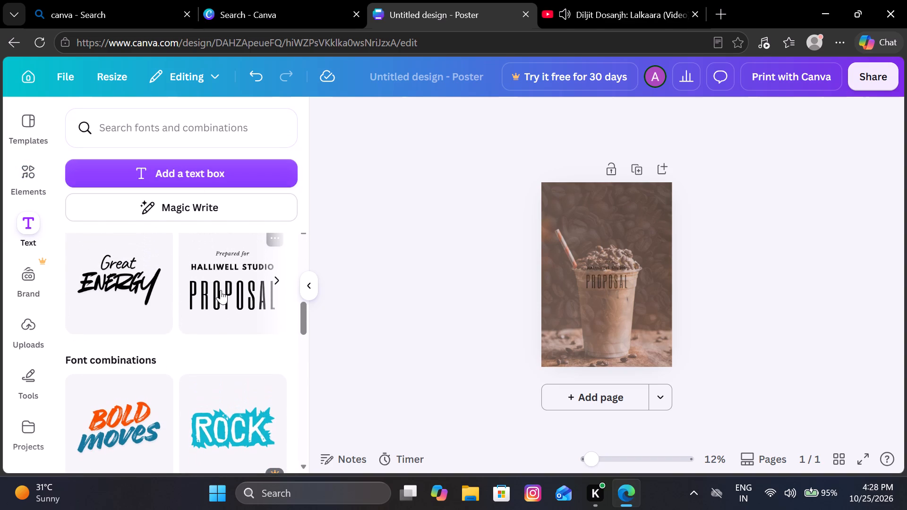
drag(634, 287, 713, 330)
drag(672, 291, 632, 275)
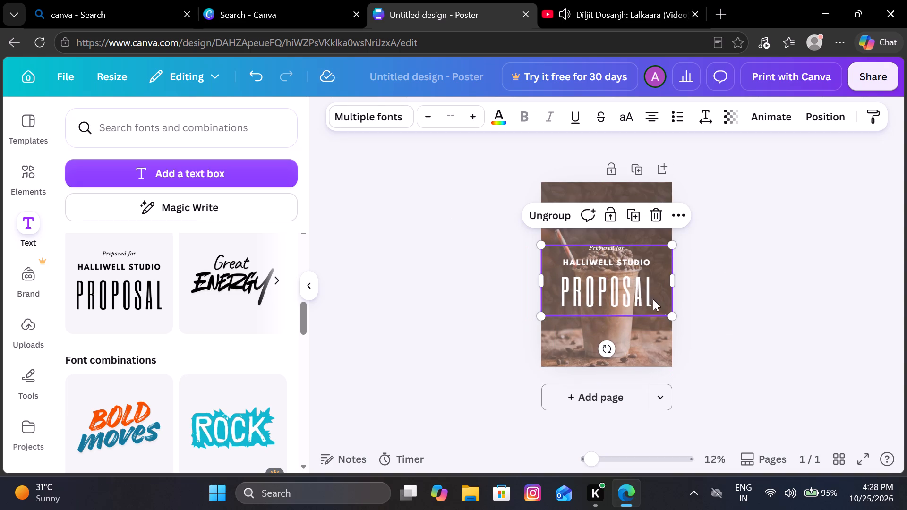
Enlarge the Proposal text group slightly beyond the page width and centre it in the upper part of the poster.
drag(674, 316, 697, 328)
drag(653, 304, 637, 246)
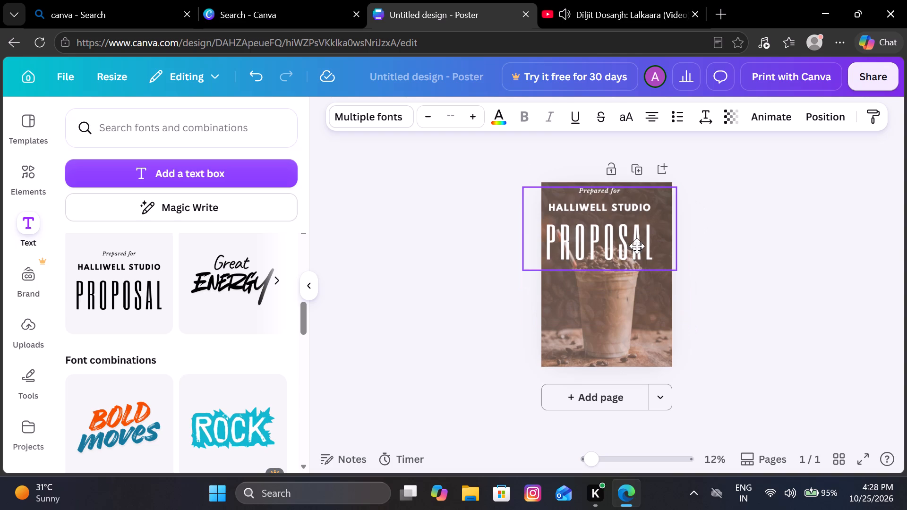
drag(637, 246, 651, 250)
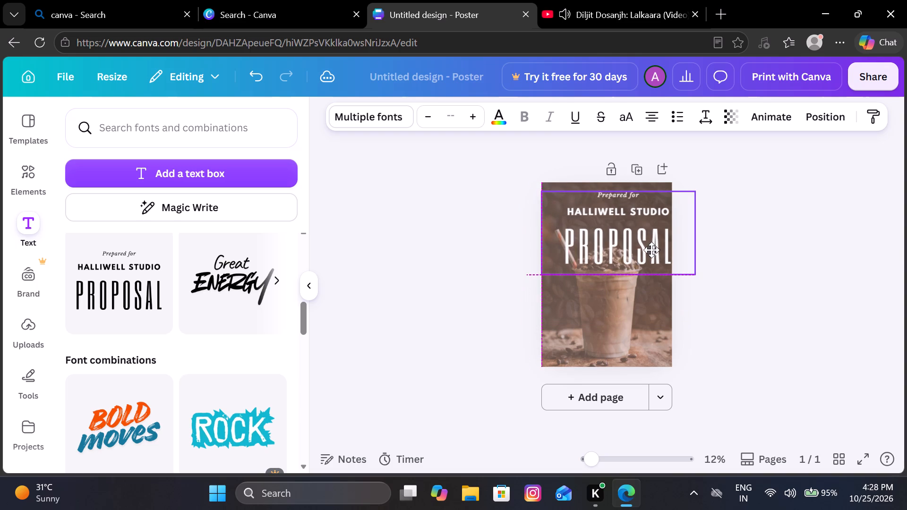
drag(651, 250, 645, 250)
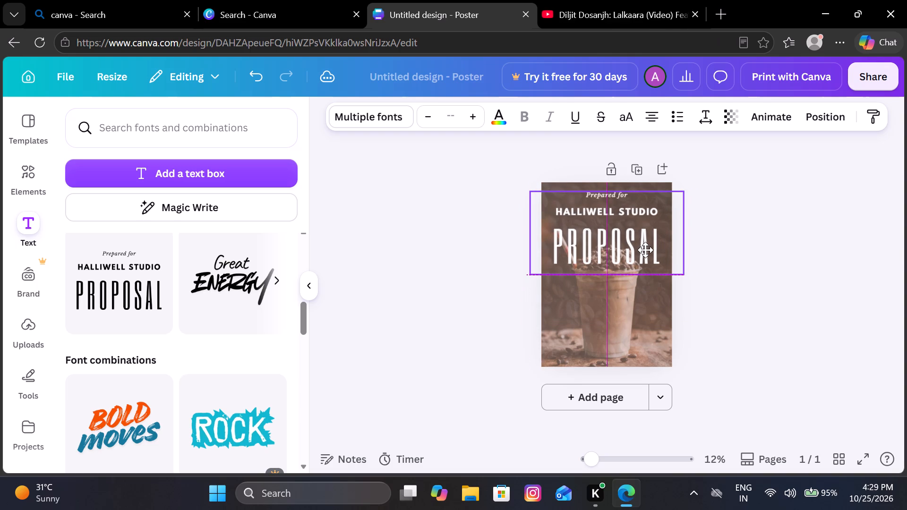
drag(645, 250, 647, 250)
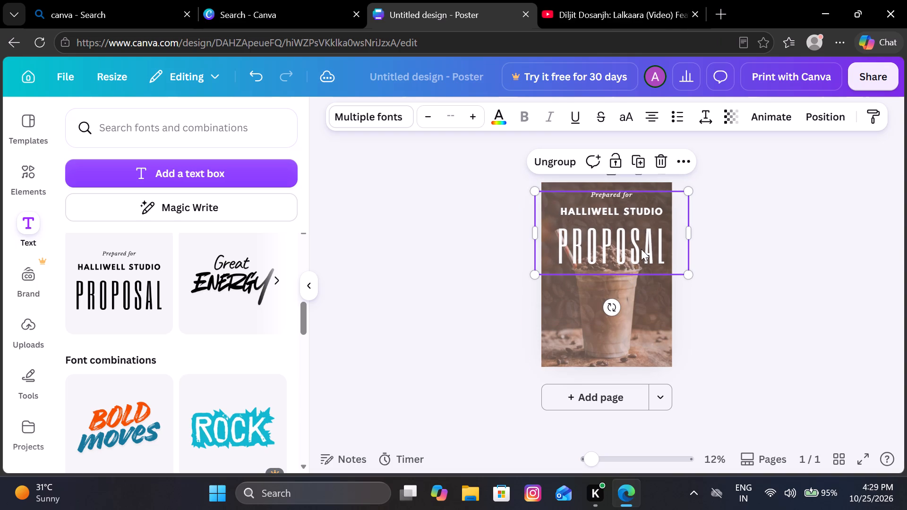
drag(641, 249, 635, 252)
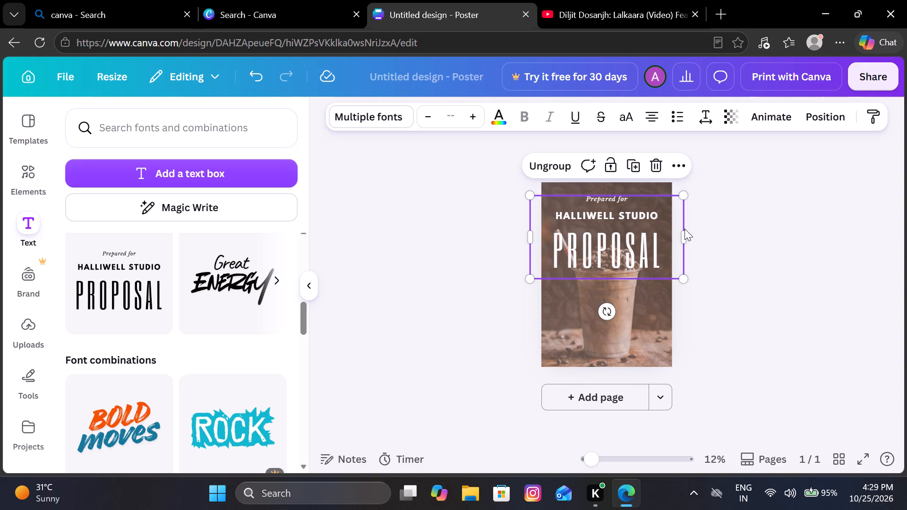
click(735, 217)
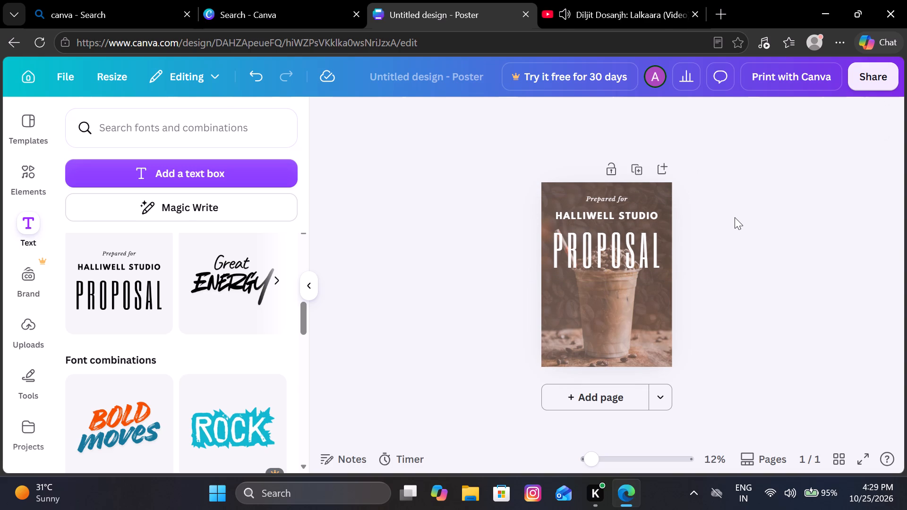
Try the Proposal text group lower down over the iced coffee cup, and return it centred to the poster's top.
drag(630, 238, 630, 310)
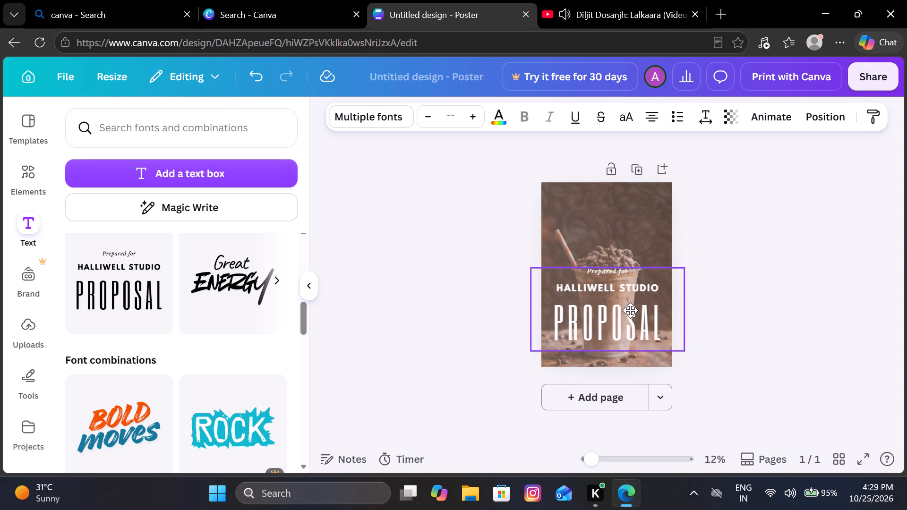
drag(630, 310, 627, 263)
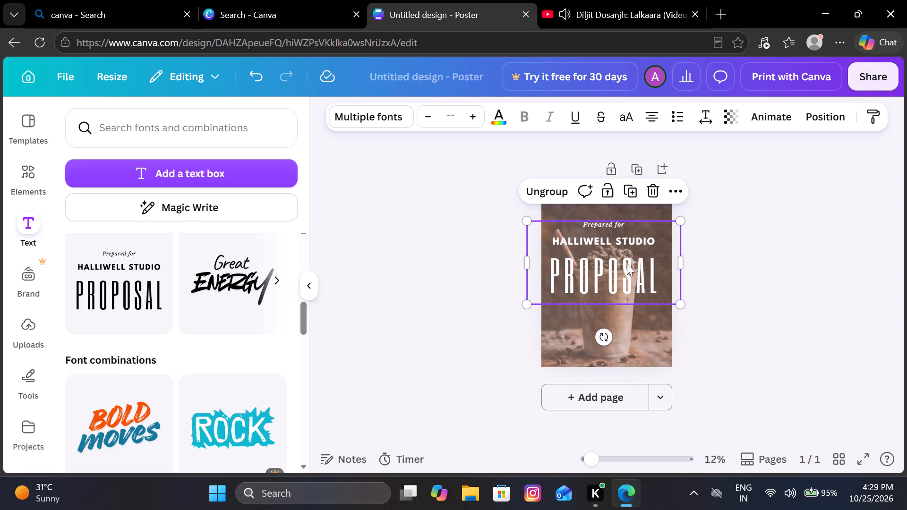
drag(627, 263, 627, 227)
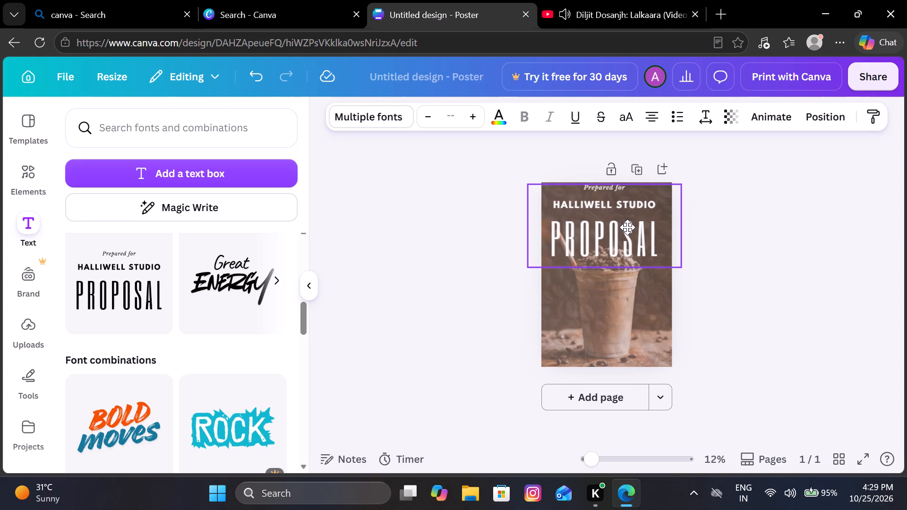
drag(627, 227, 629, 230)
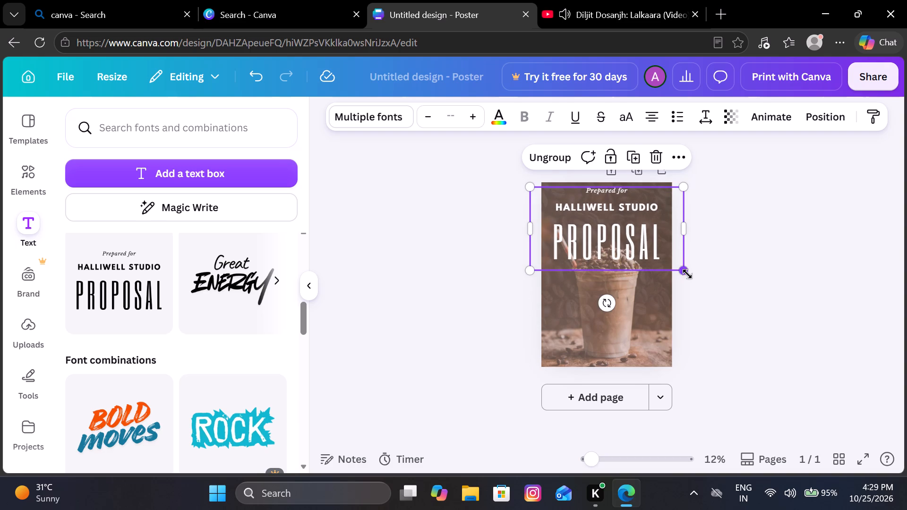
Shrink the Proposal text group to about the page width and centre it near the poster's top edge.
drag(687, 274, 671, 257)
drag(630, 246, 640, 247)
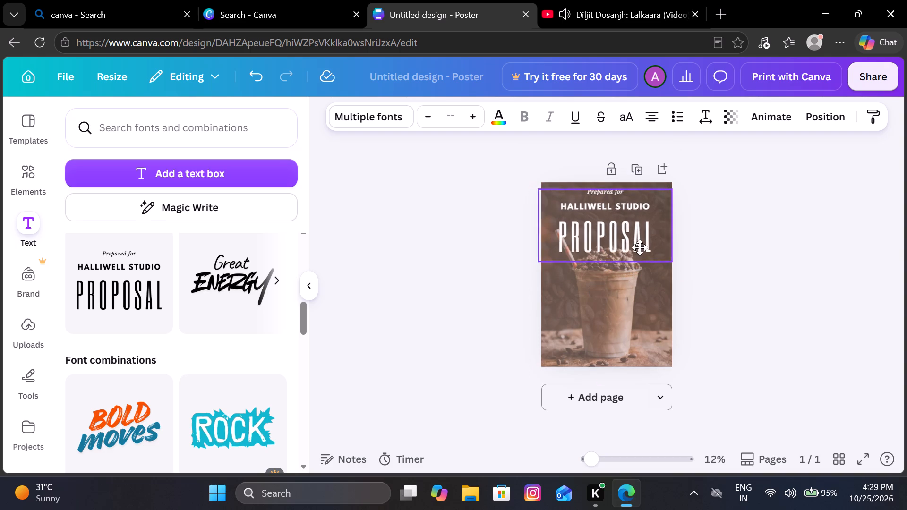
drag(640, 247, 640, 247)
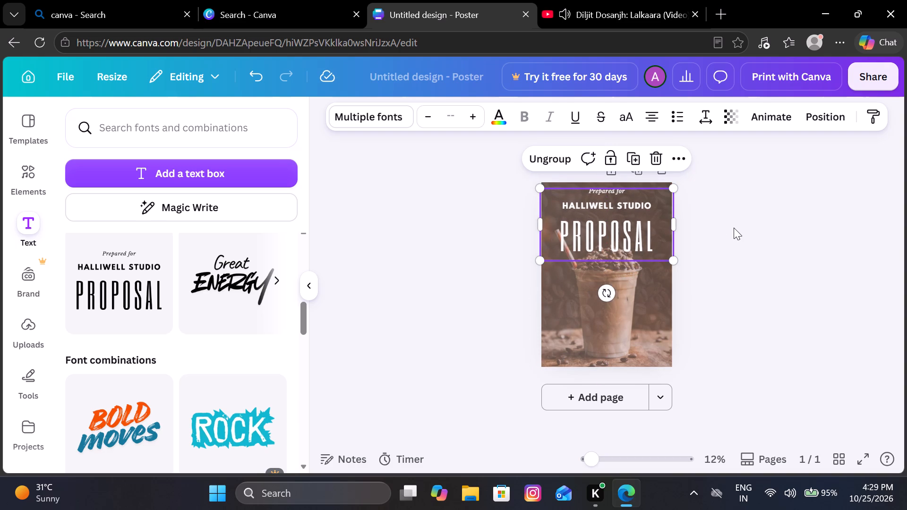
click(734, 228)
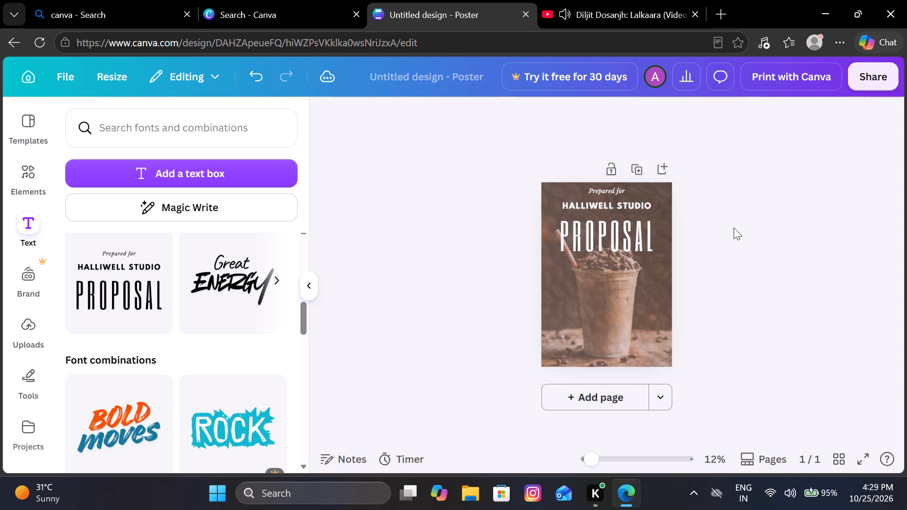
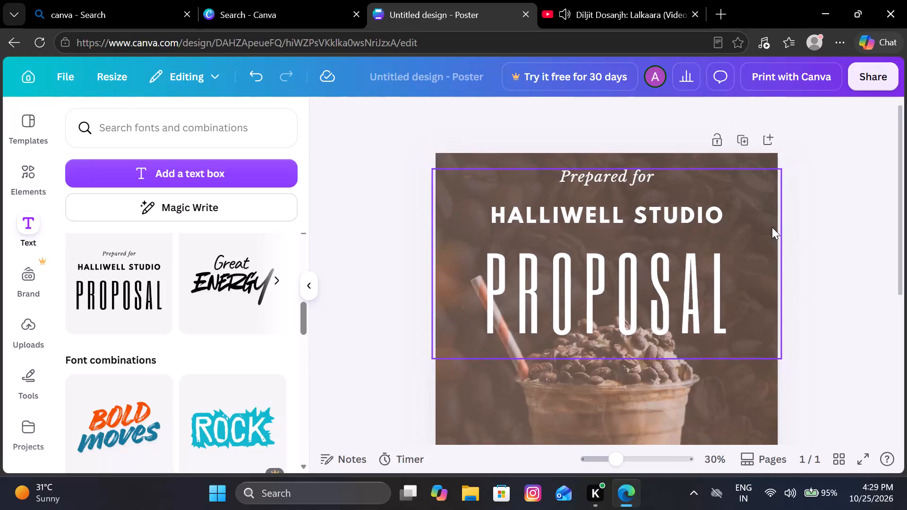
Replace the "Prepared for" line in the heading text group with "My Only".
click(614, 181)
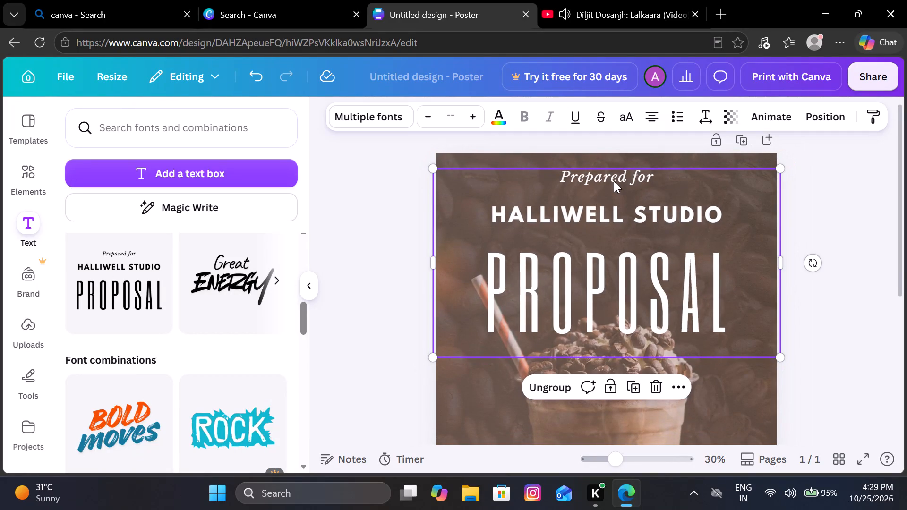
click(614, 181)
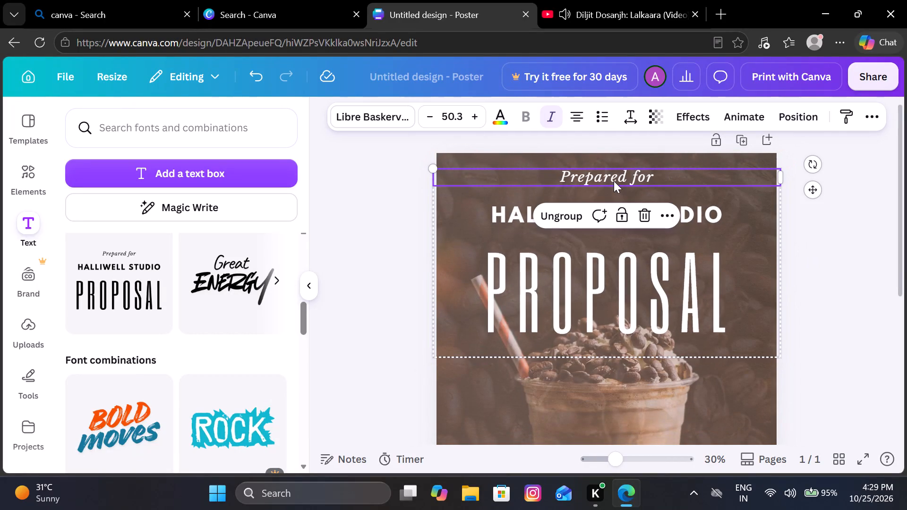
click(614, 181)
text(my)
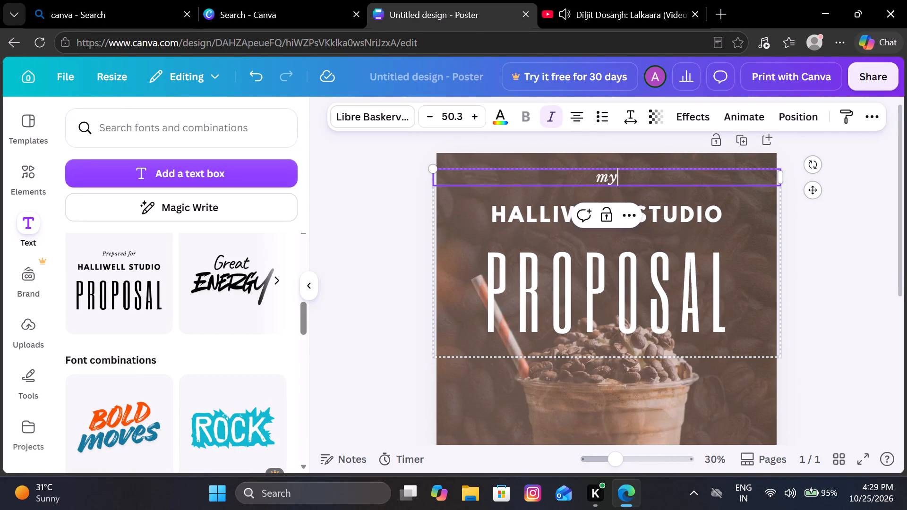
key(BackSpace)
key(BackSpace)
key(shift+less)
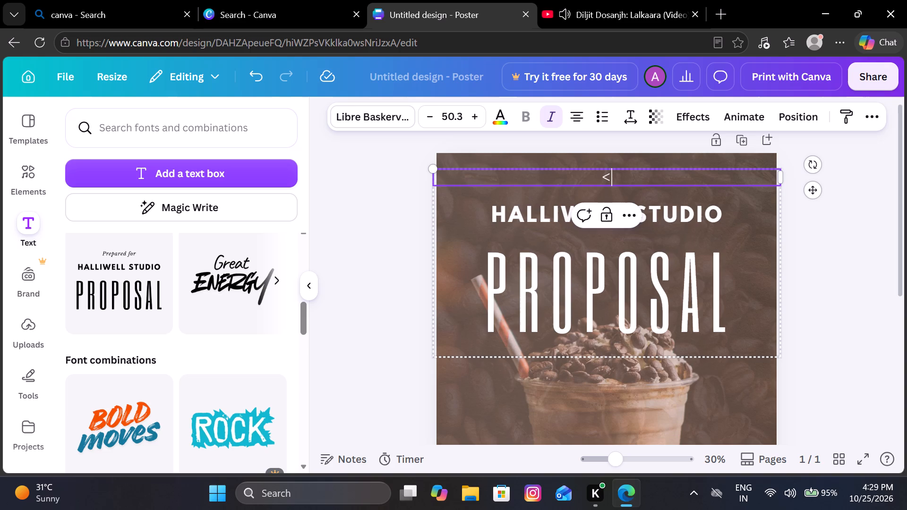
key(BackSpace)
key(shift+m)
text(y)
key(space)
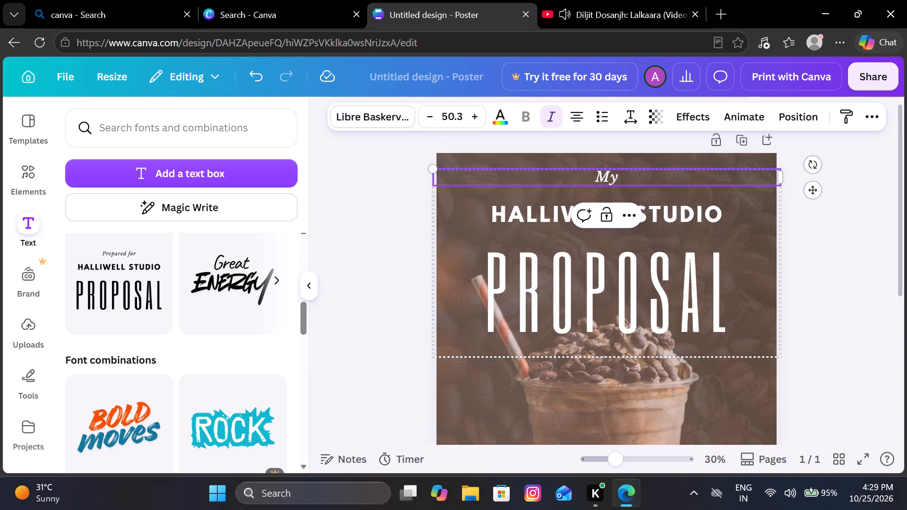
text(Only)
key(space)
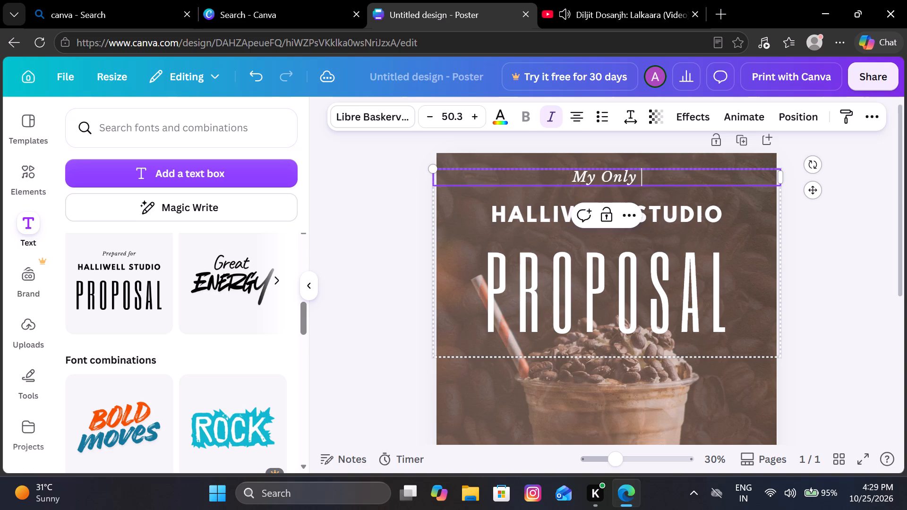
Replace the "Halliwell Studio" line with "addiction" enclosed in angle brackets, as "<addiction>".
click(698, 212)
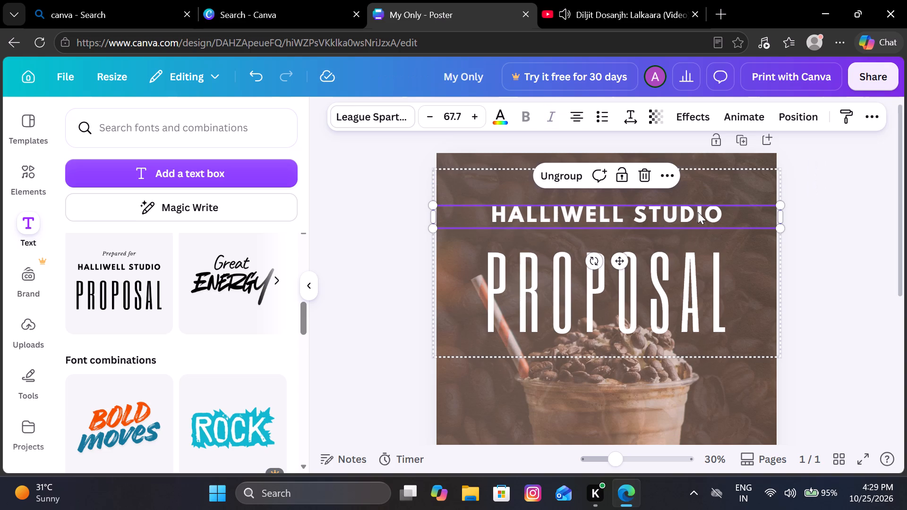
double_click(698, 212)
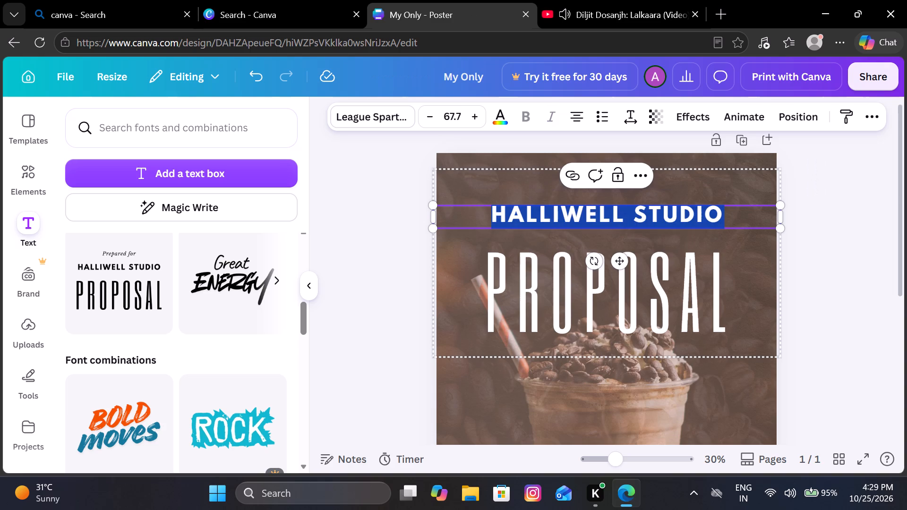
text(add)
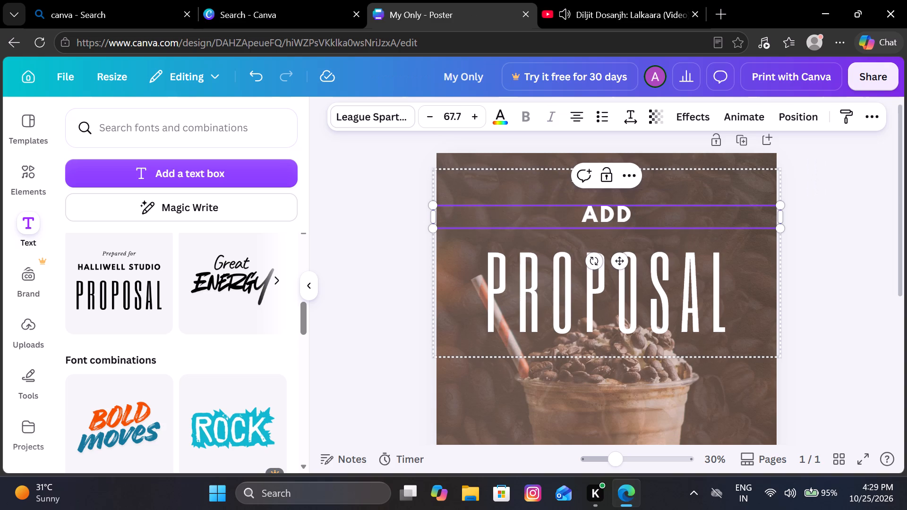
text(iction)
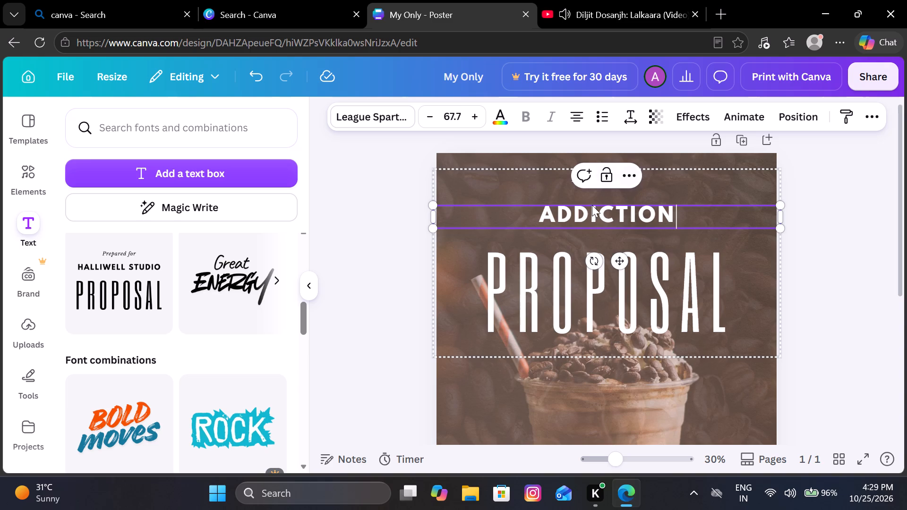
click(536, 212)
key(shift+less)
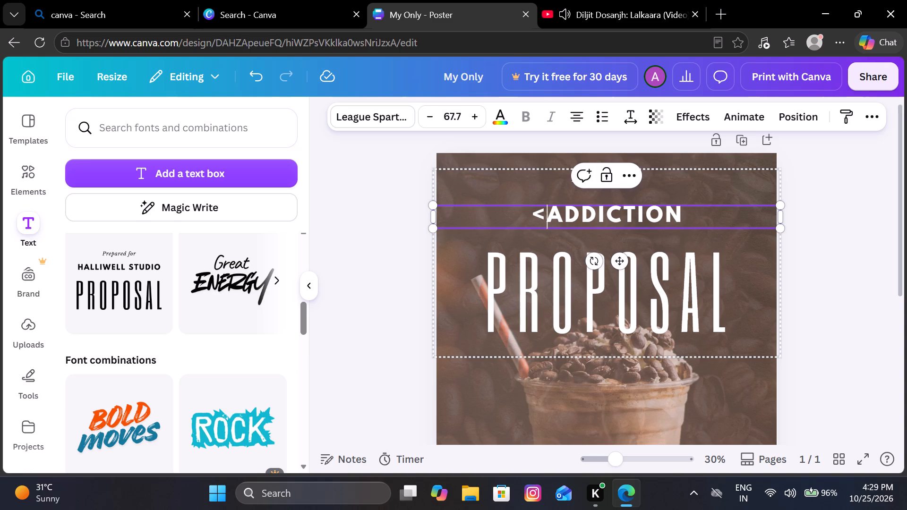
click(706, 210)
key(shift+greater)
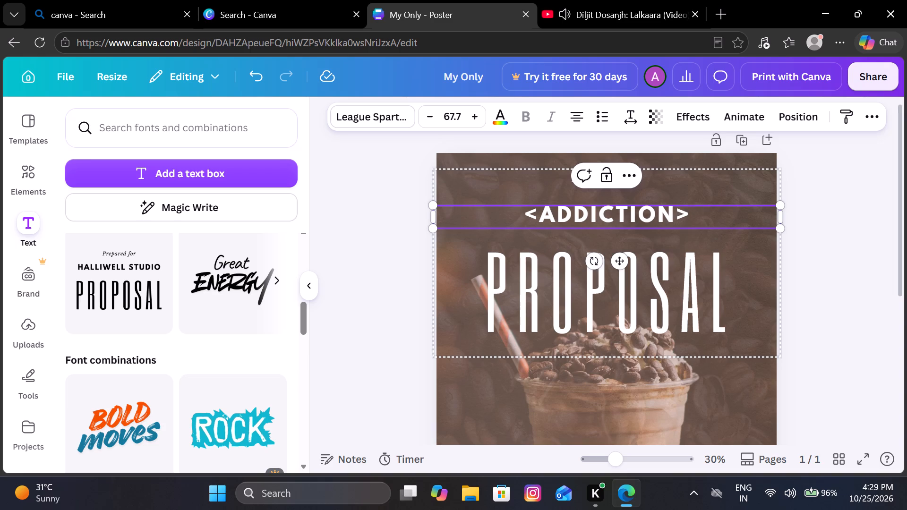
Replace the large "Proposal" line with "caffinee!".
click(489, 289)
click(489, 289)
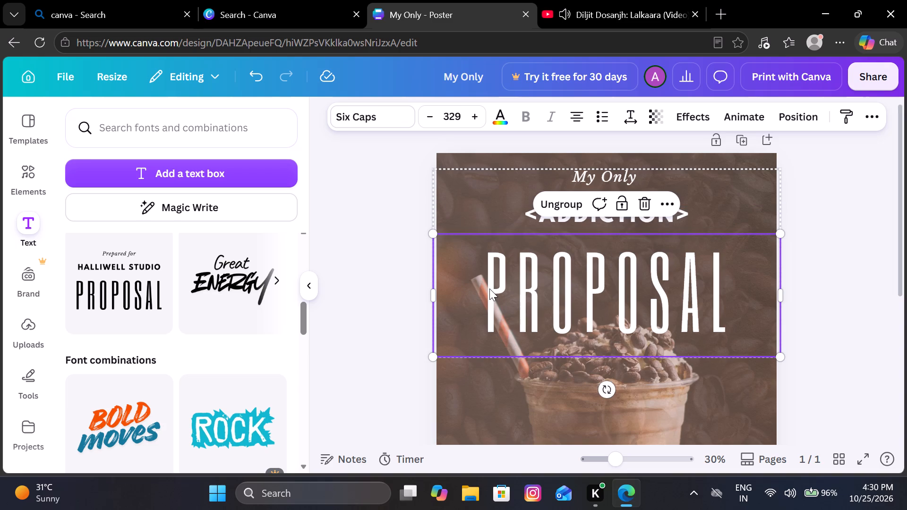
text(caff)
text(ine)
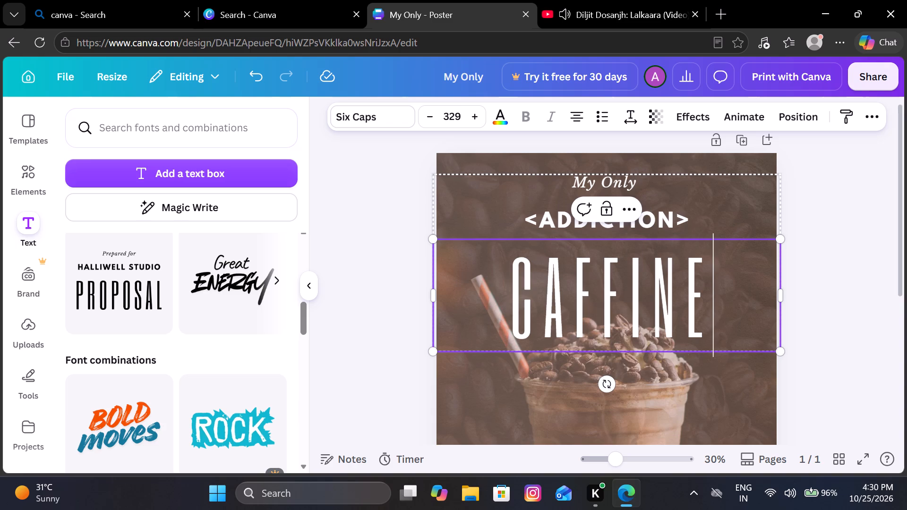
key(e)
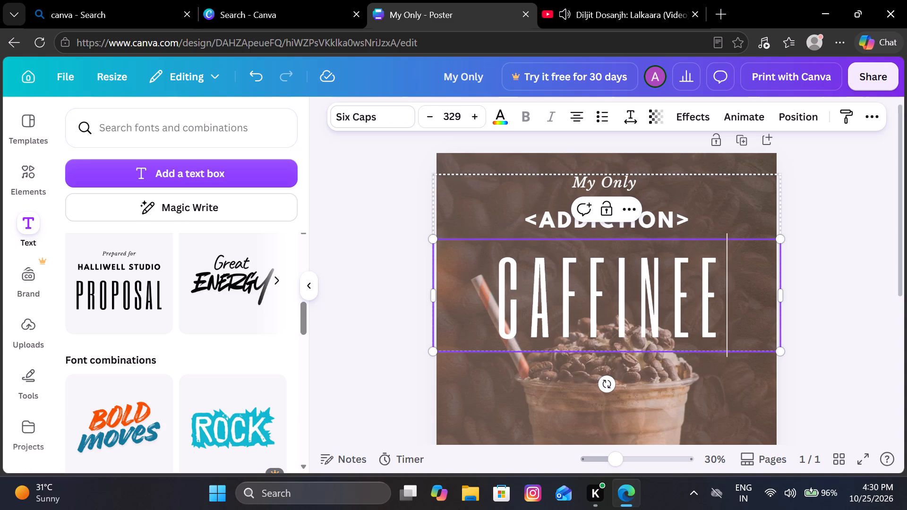
key(shift+exclam)
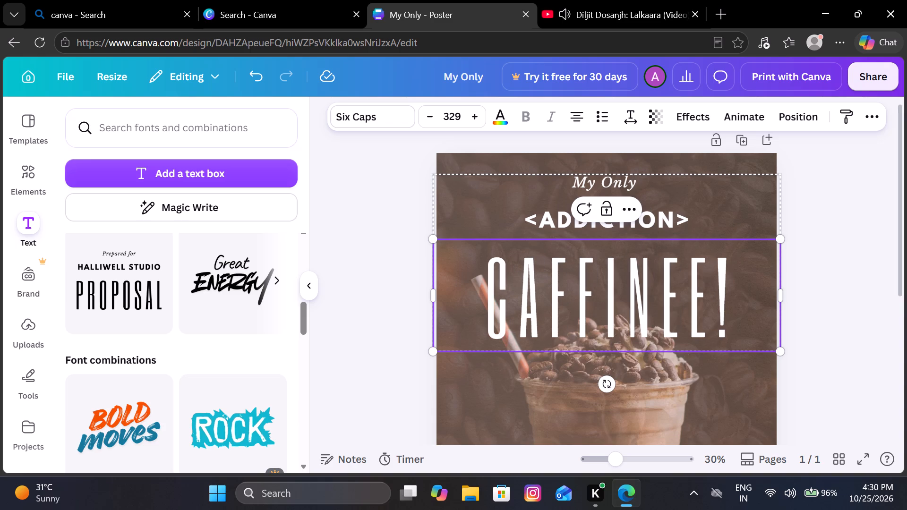
click(844, 212)
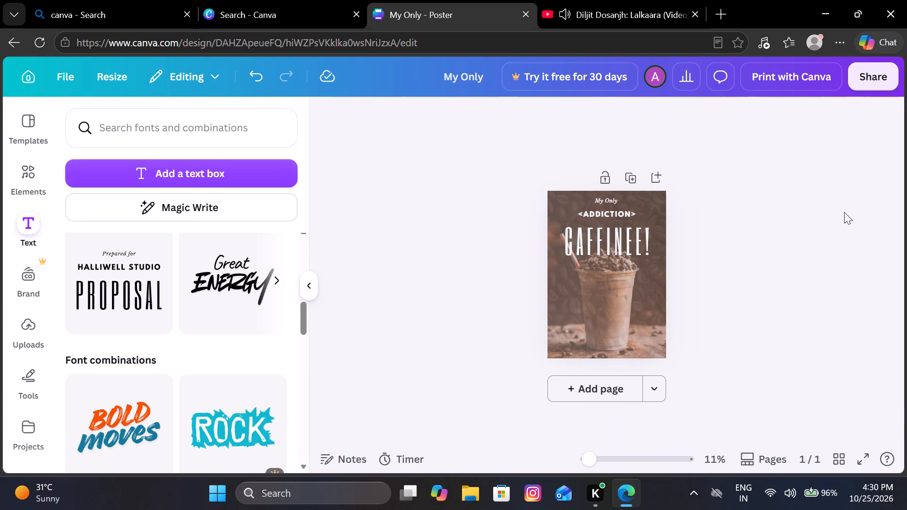
Recolour the whole heading text group, trying pink and brown photo colours before applying the light greyish pink from the iced coffee photo.
click(630, 234)
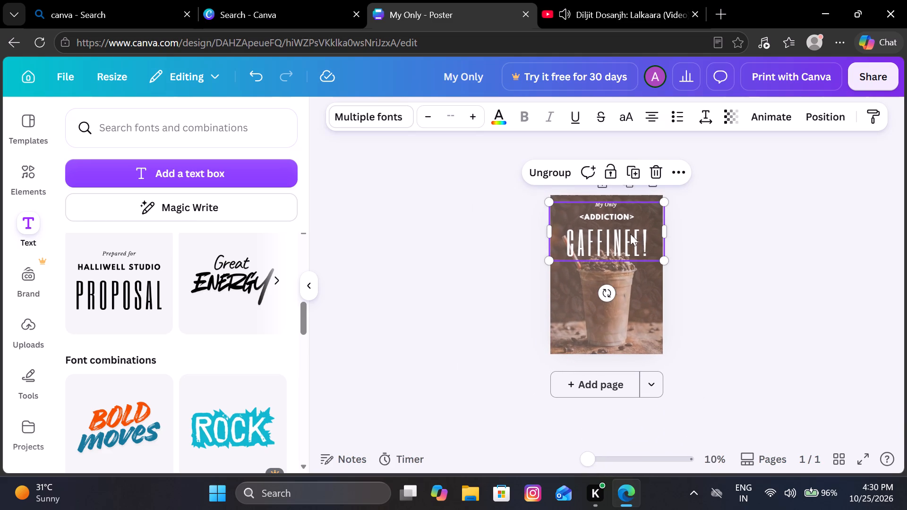
click(499, 122)
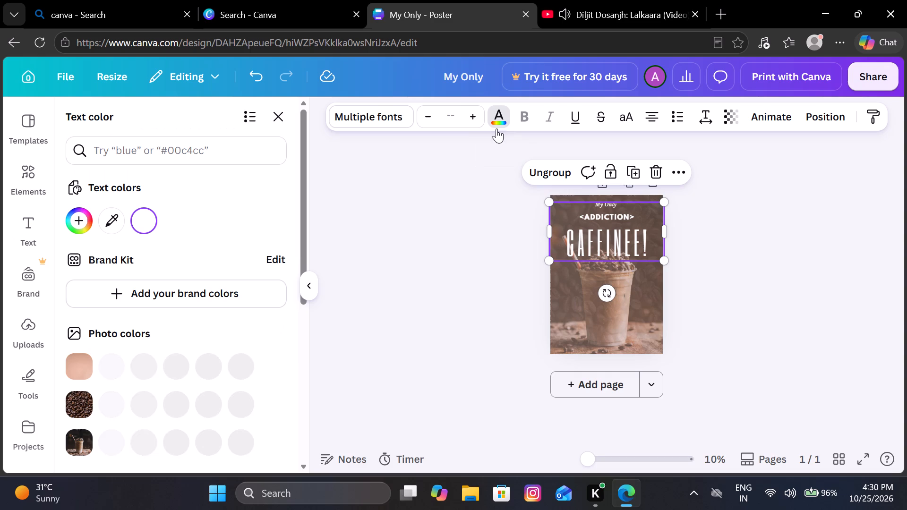
click(139, 369)
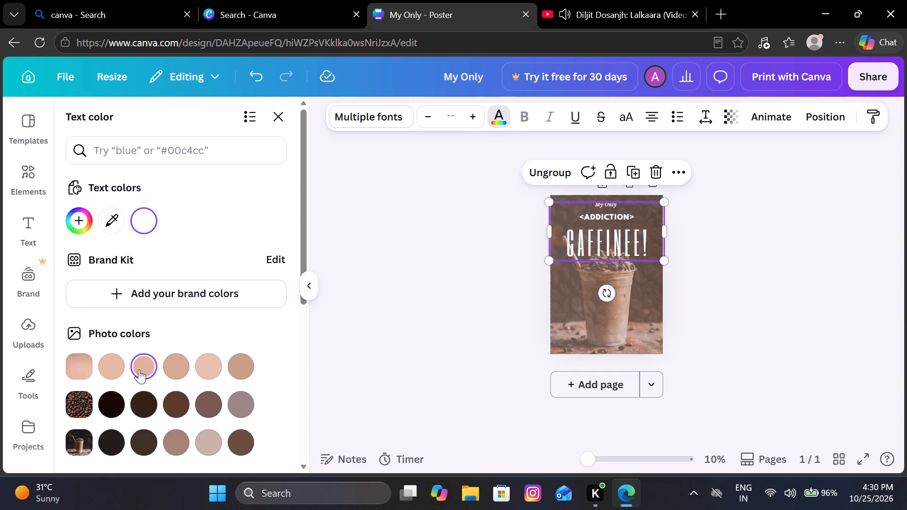
click(70, 406)
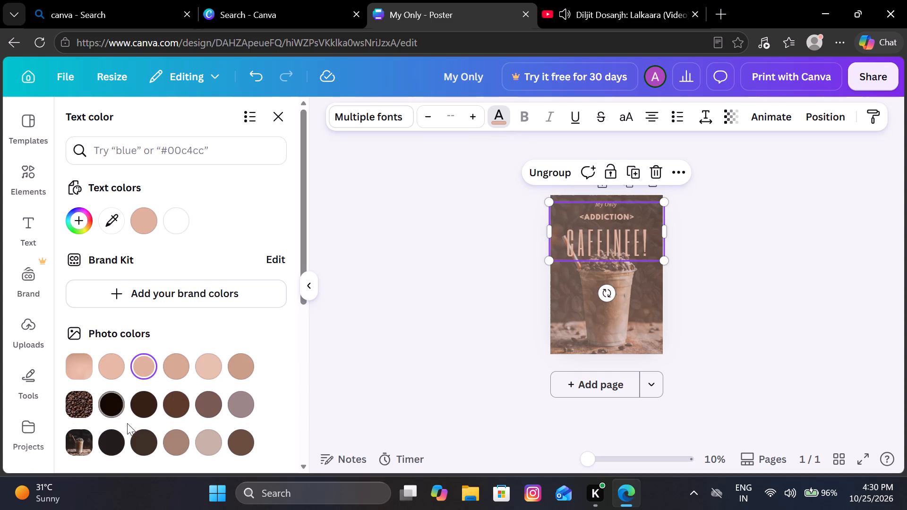
scroll(133, 428, down, 1)
click(180, 358)
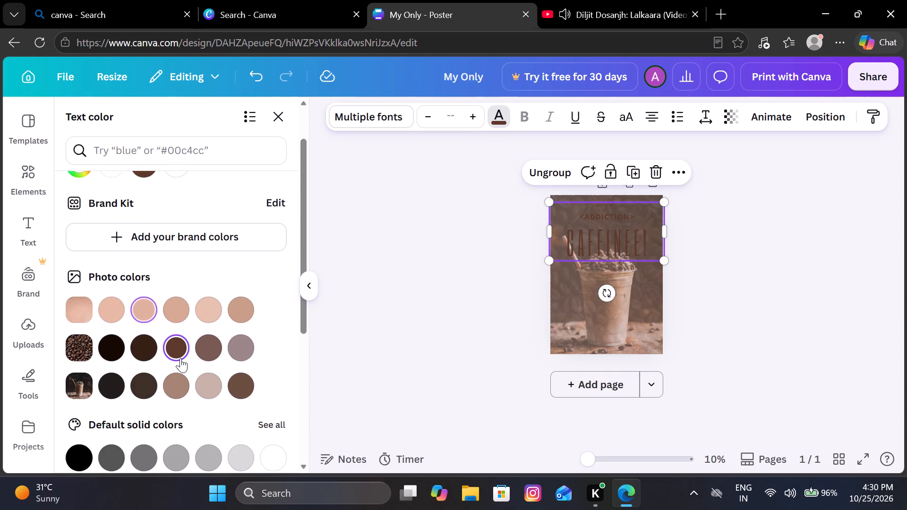
click(215, 346)
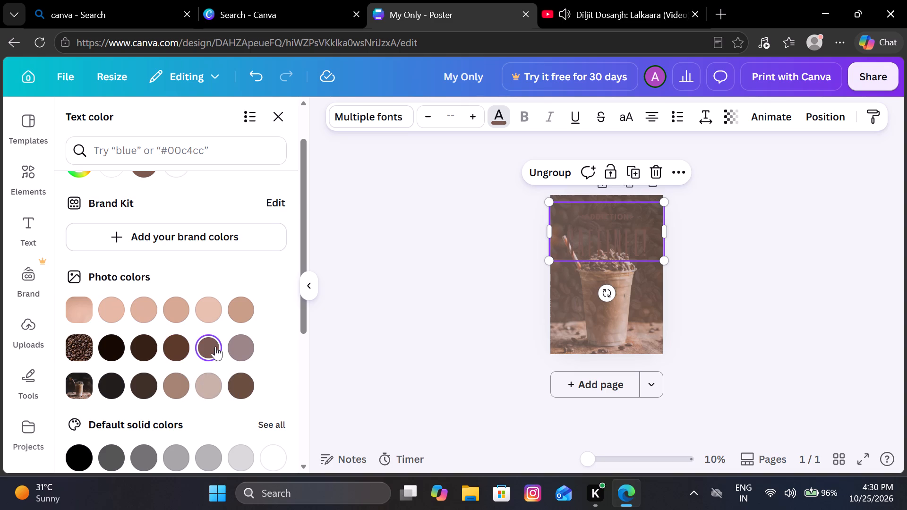
click(202, 390)
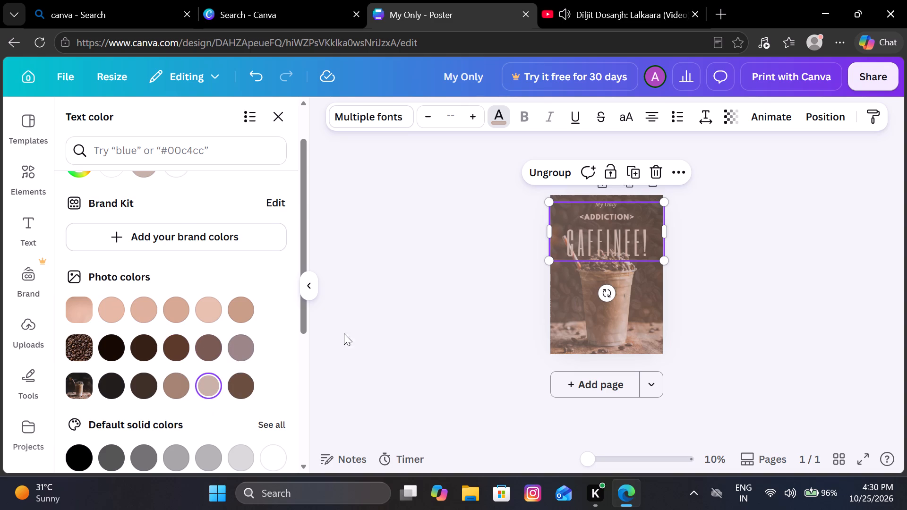
click(413, 316)
click(473, 197)
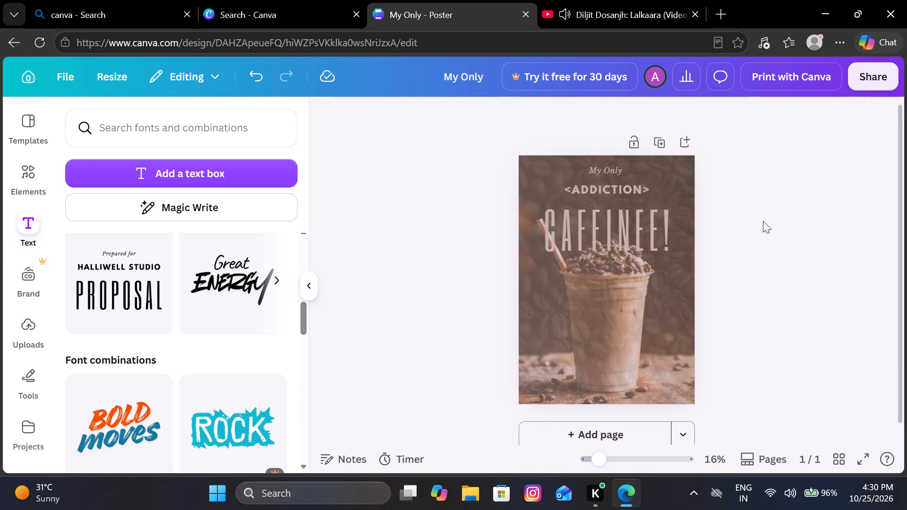
Check the design's save status.
click(324, 82)
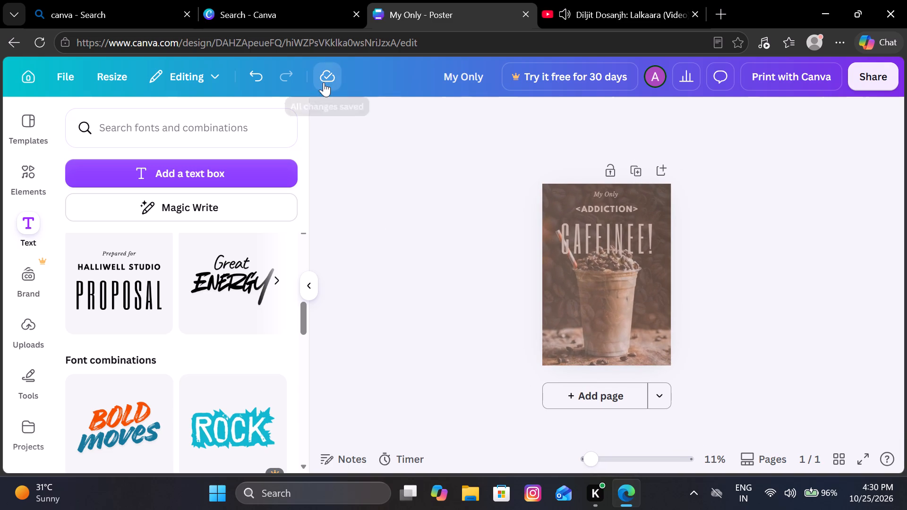